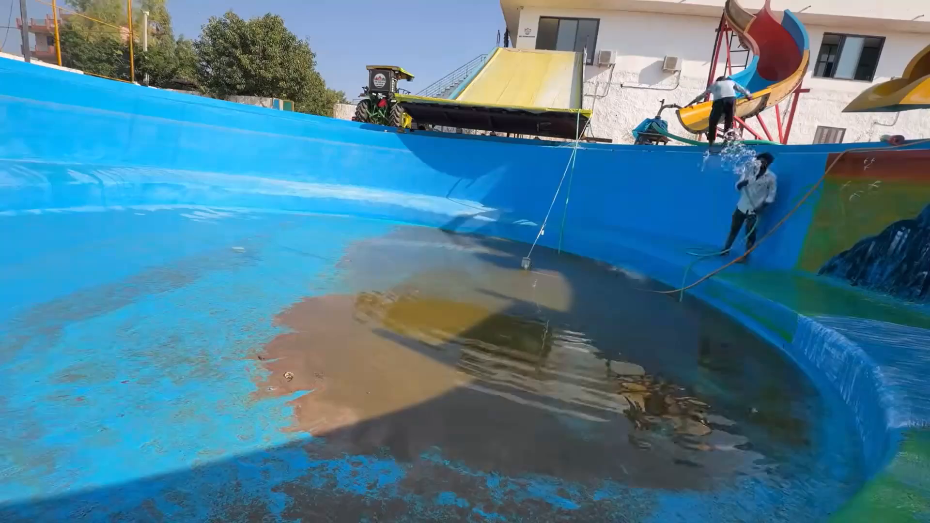
Exit the full-screen Diwali decoration video and close its YouTube tab, keeping the blank tab open.
key(space)
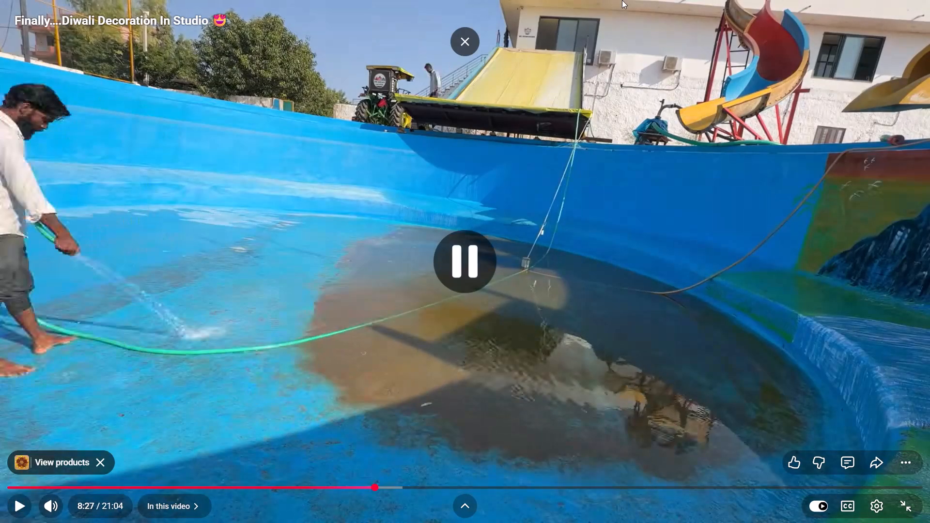
click(806, 0)
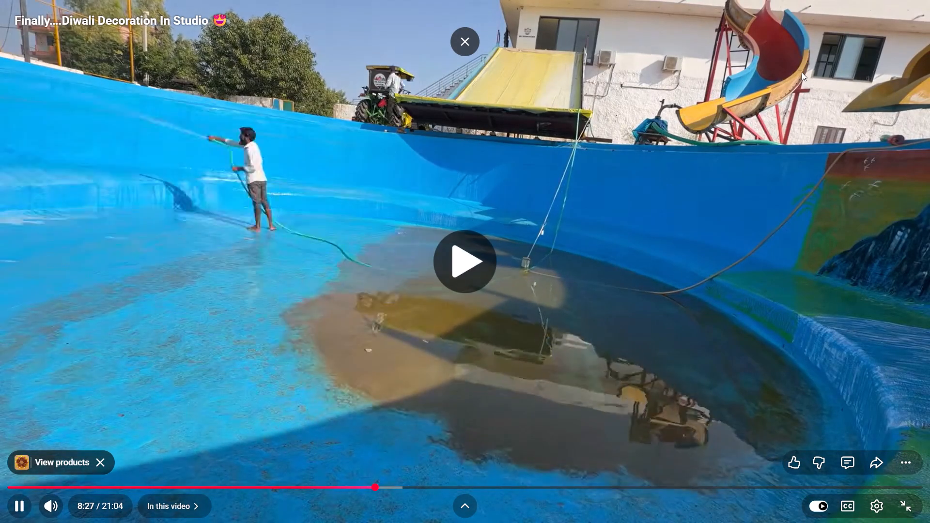
double_click(802, 72)
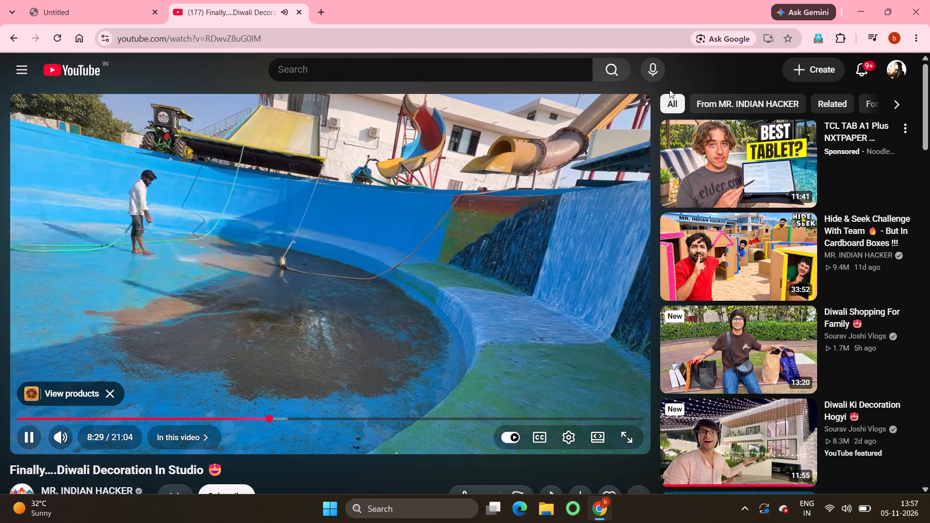
click(299, 12)
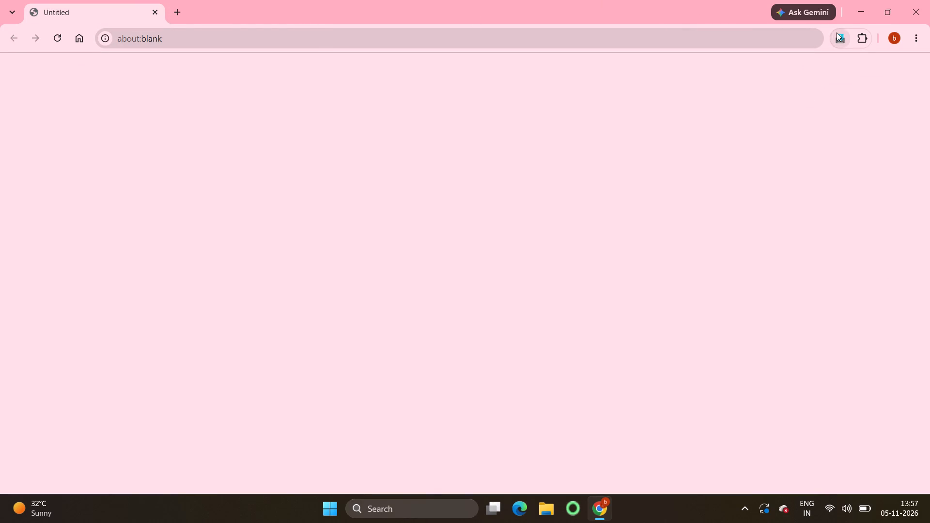
Minimise the browser window and launch Accops Workspace from the desktop.
click(860, 11)
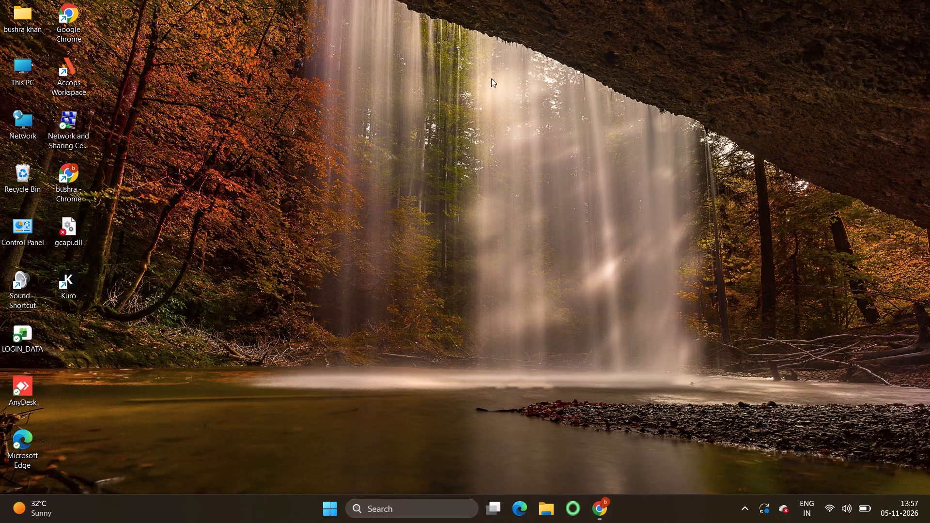
double_click(74, 81)
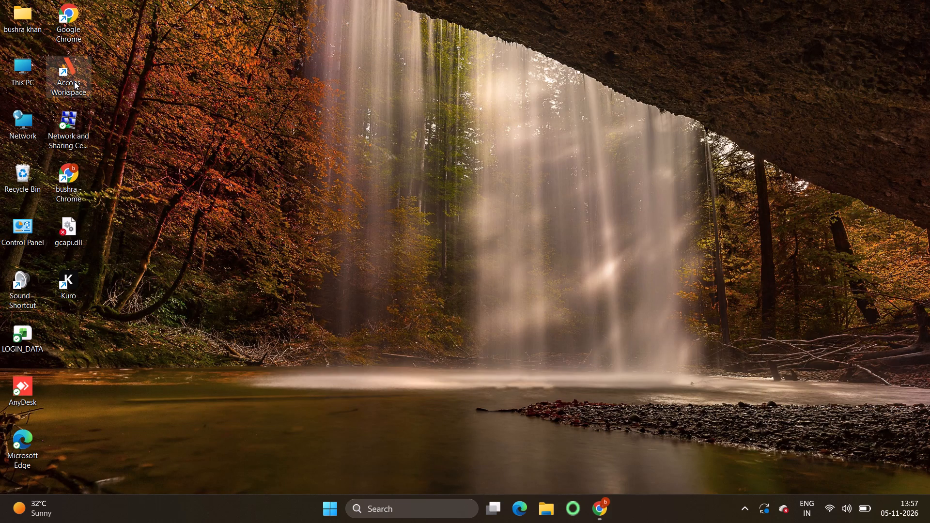
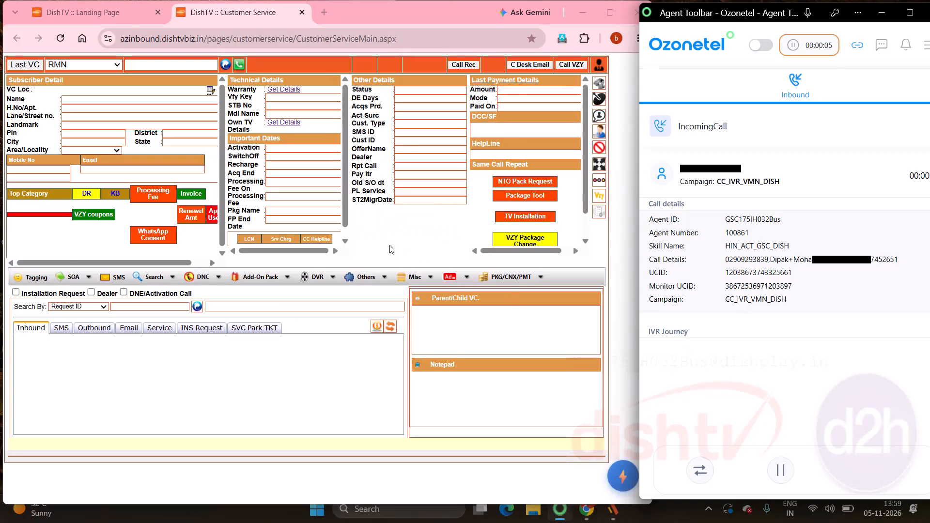
Load the incoming caller's subscriber record in DishTV Customer Service, dismissing the alert and the Mobile Updation form.
click(241, 62)
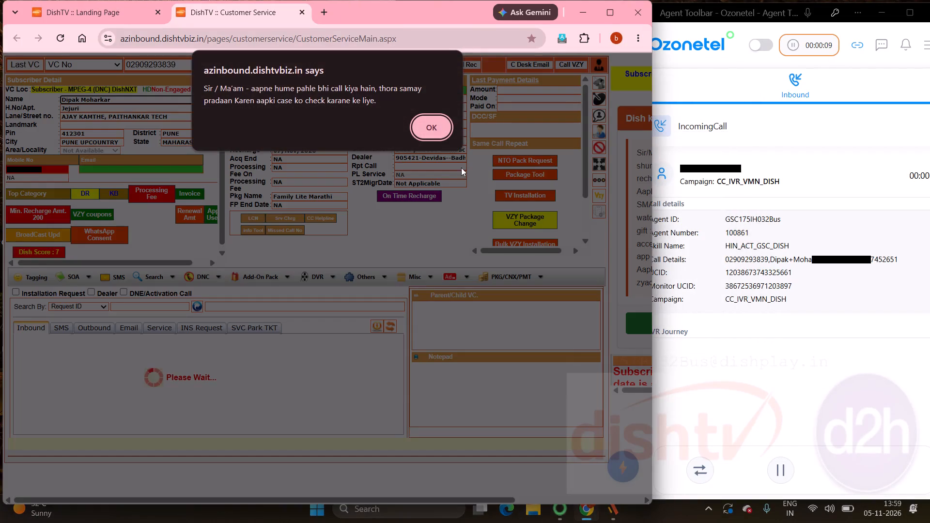
click(434, 126)
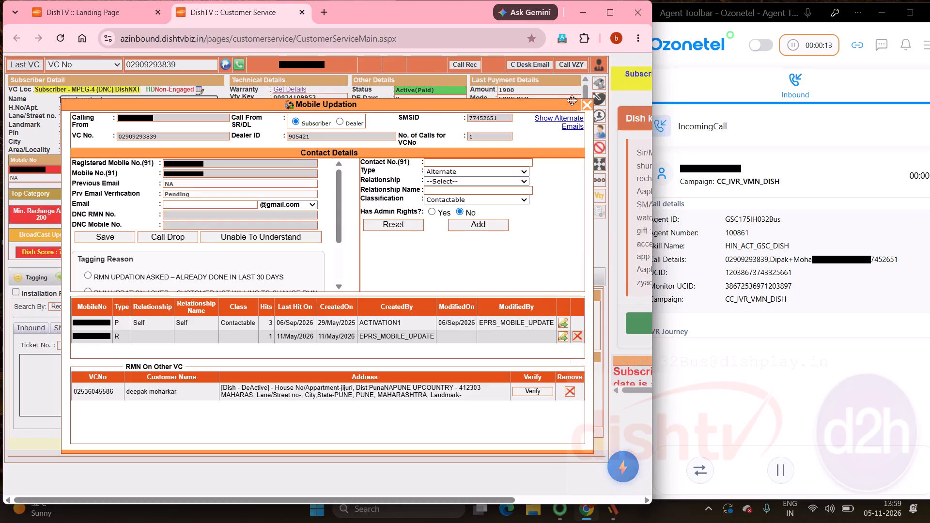
click(588, 105)
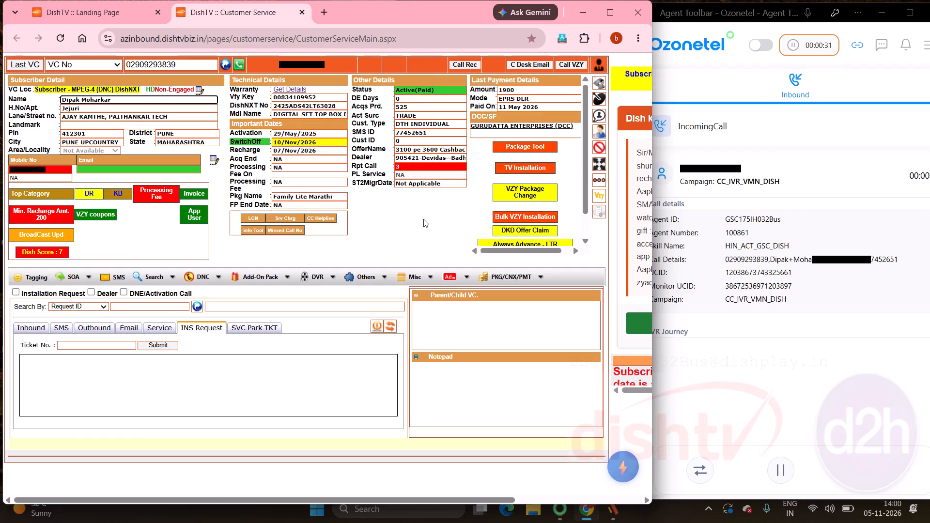
Review the subscriber's current package details in the Package Tool and close its window.
click(69, 279)
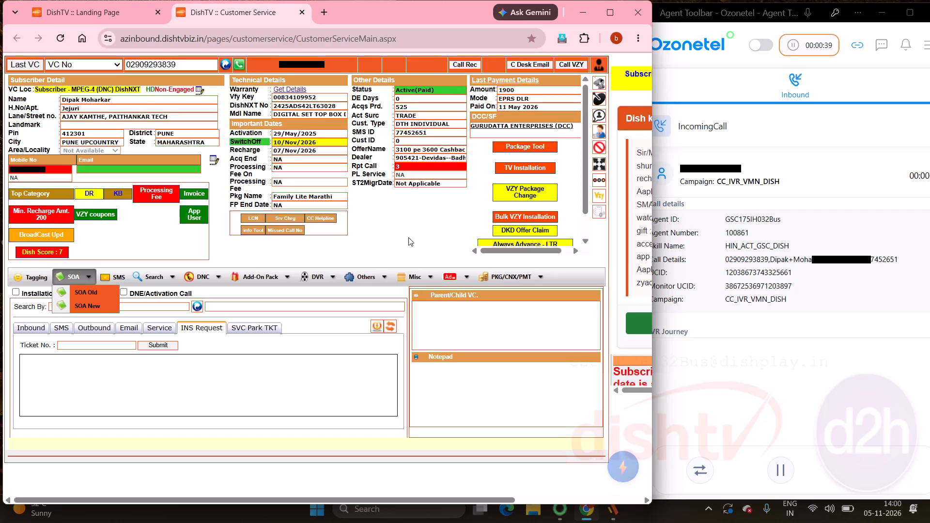
click(531, 147)
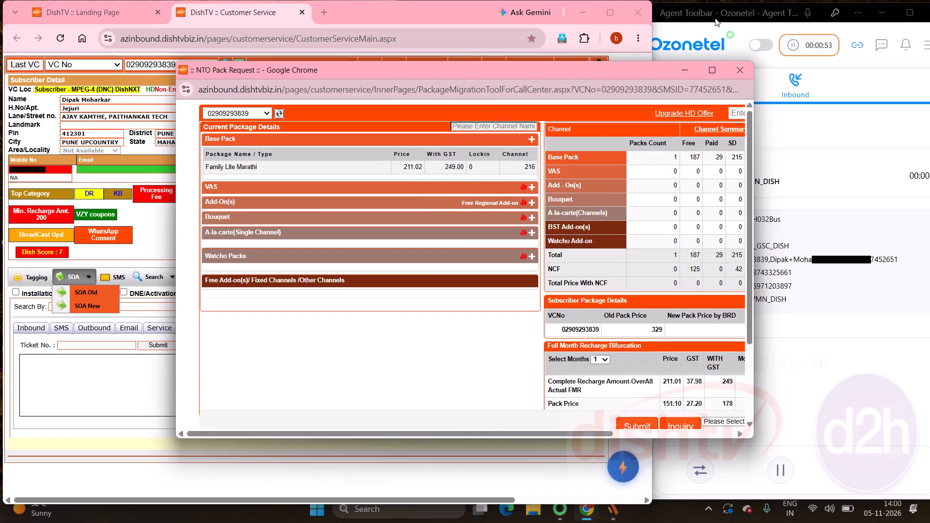
click(740, 68)
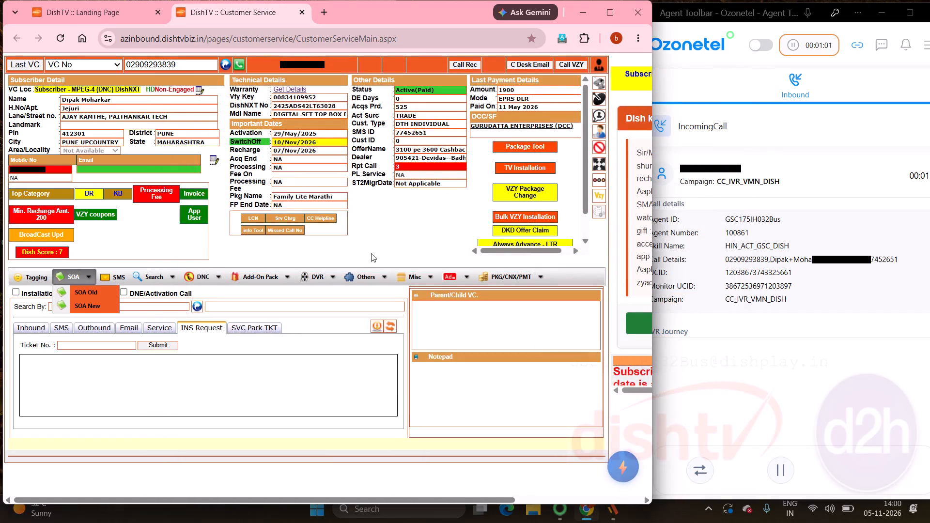
Check the subscriber's eligibility for BSP UPP Roll Back and UPP Base Pack Roll Back, running each check twice.
click(468, 277)
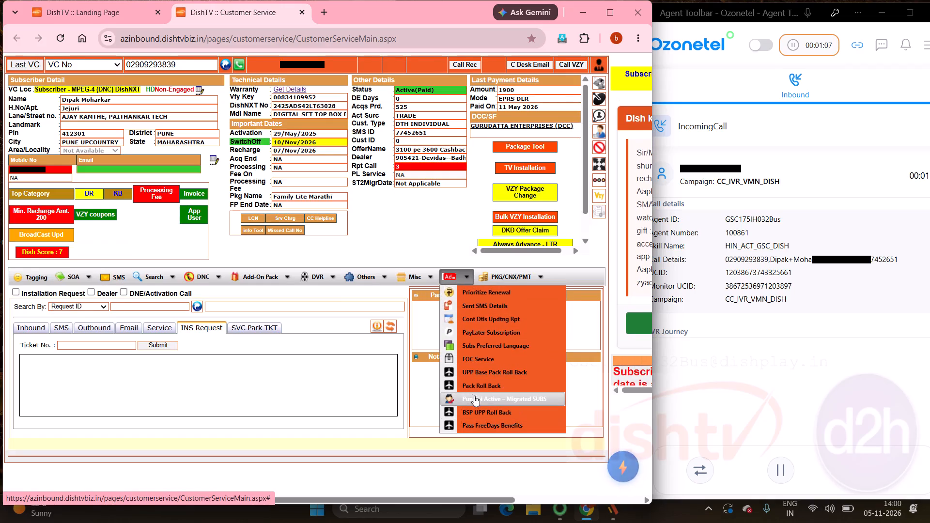
click(485, 410)
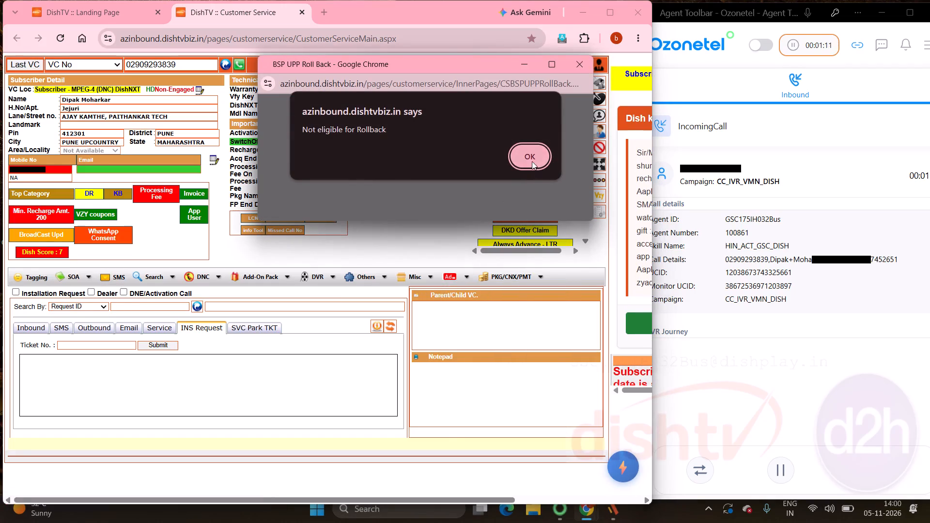
click(532, 161)
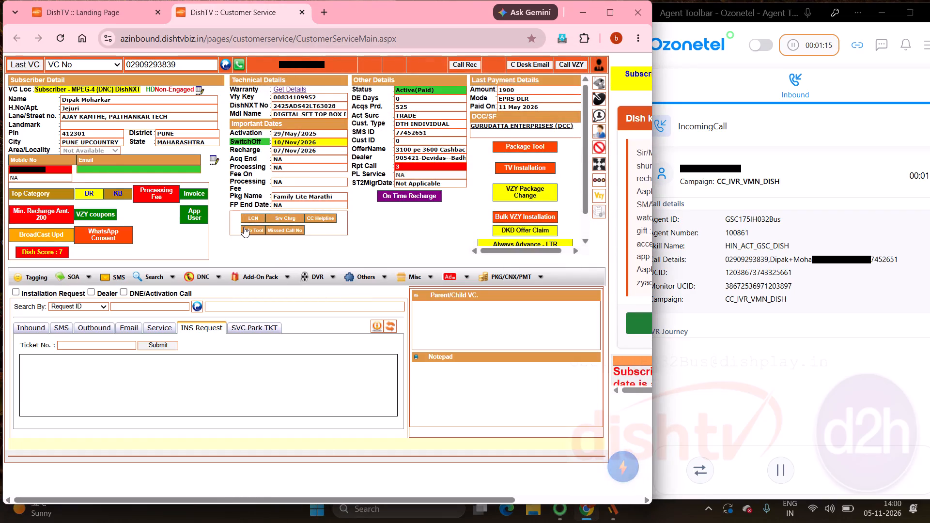
click(466, 278)
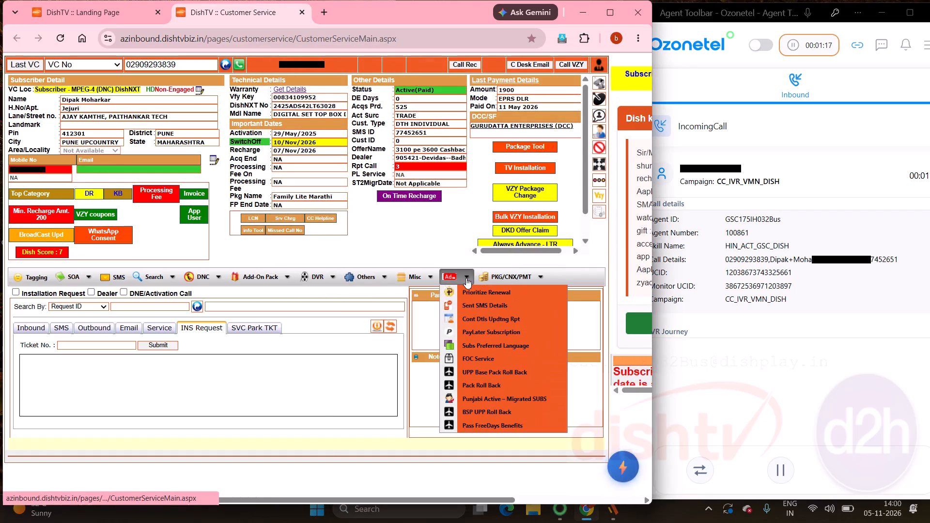
click(492, 369)
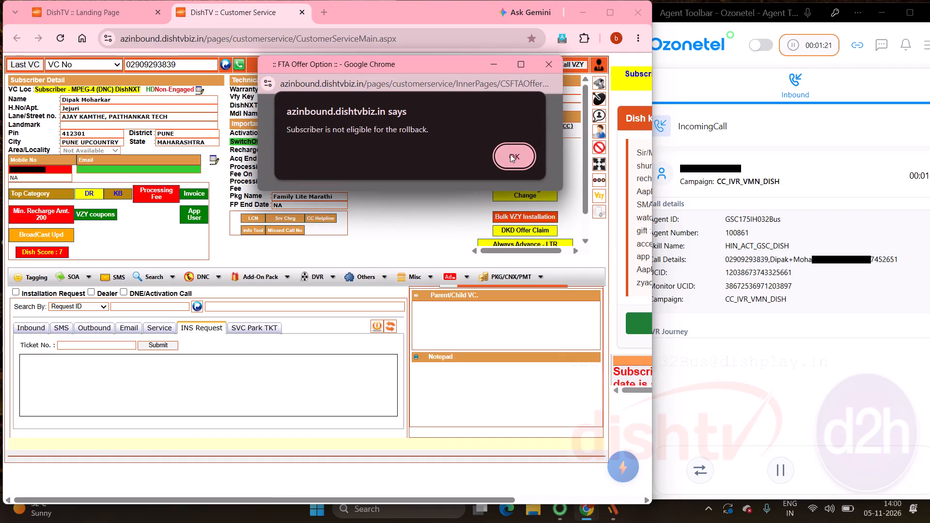
click(510, 154)
click(463, 277)
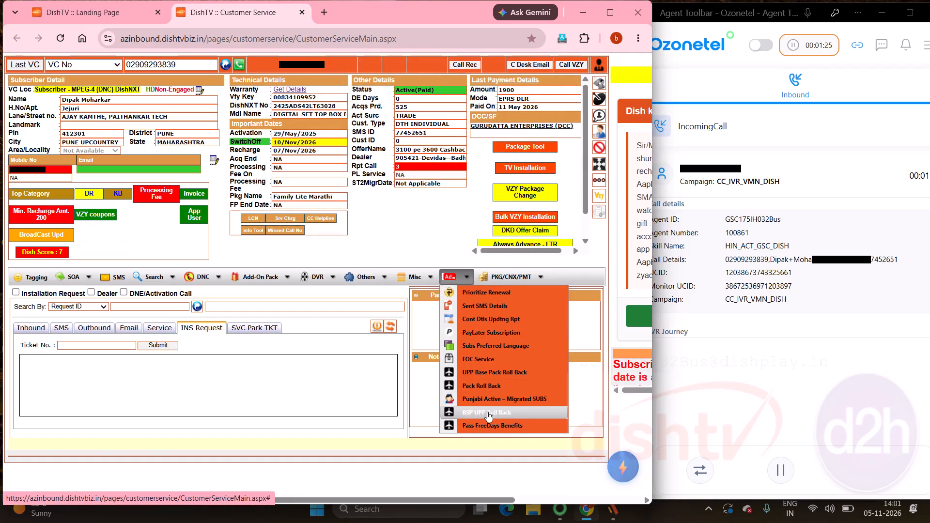
click(490, 369)
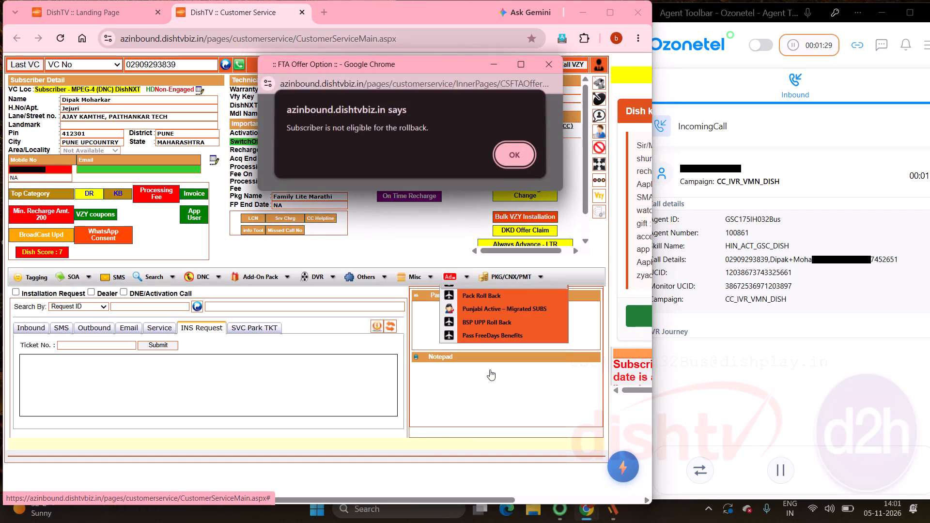
click(506, 155)
click(468, 273)
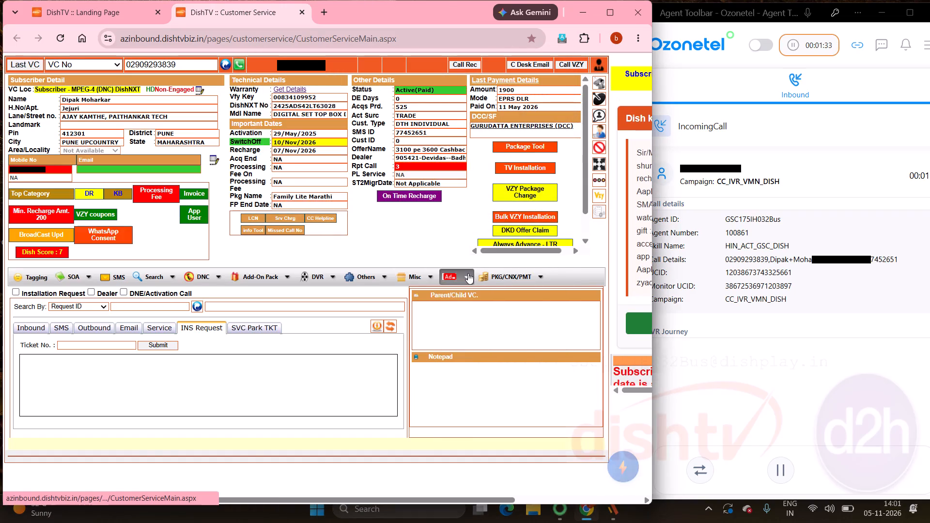
click(473, 410)
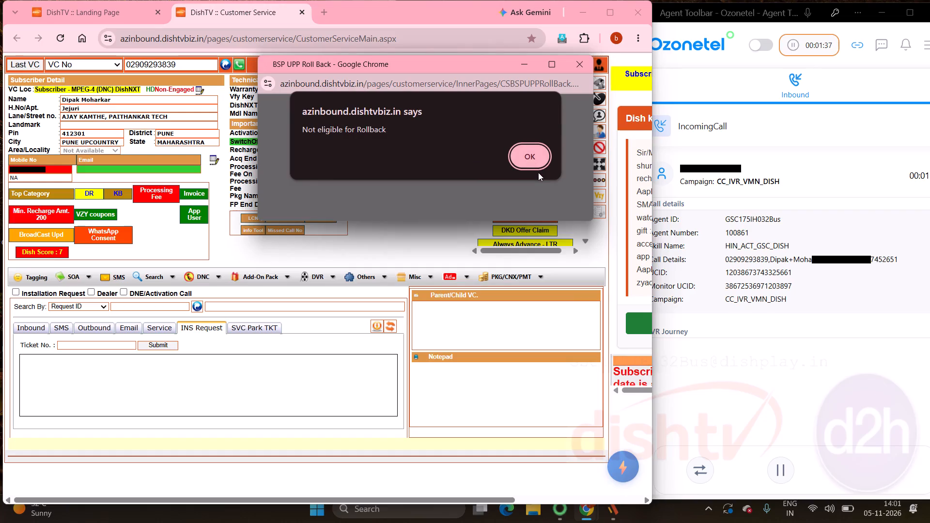
click(538, 172)
click(532, 153)
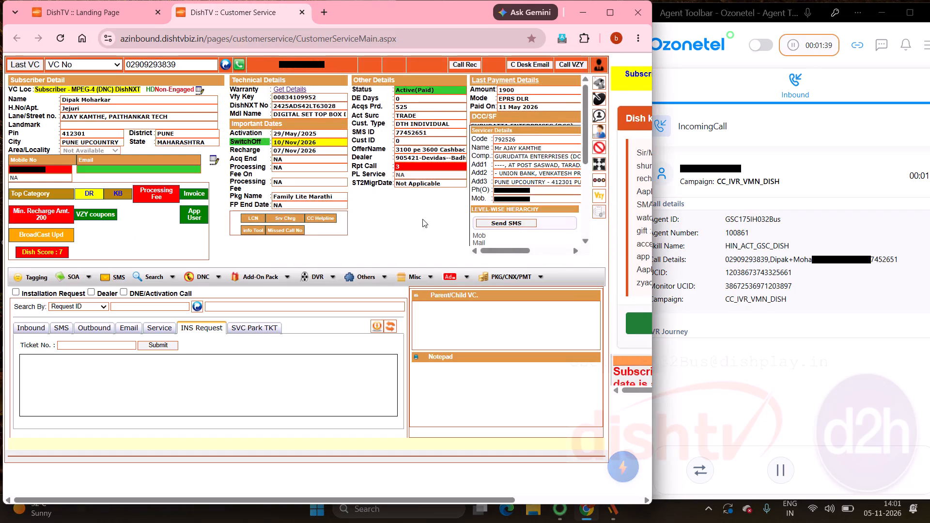
Examine the subscriber's old SOA, including the transactions in Detail(Previous 4 Qtr), and close the statement.
click(70, 277)
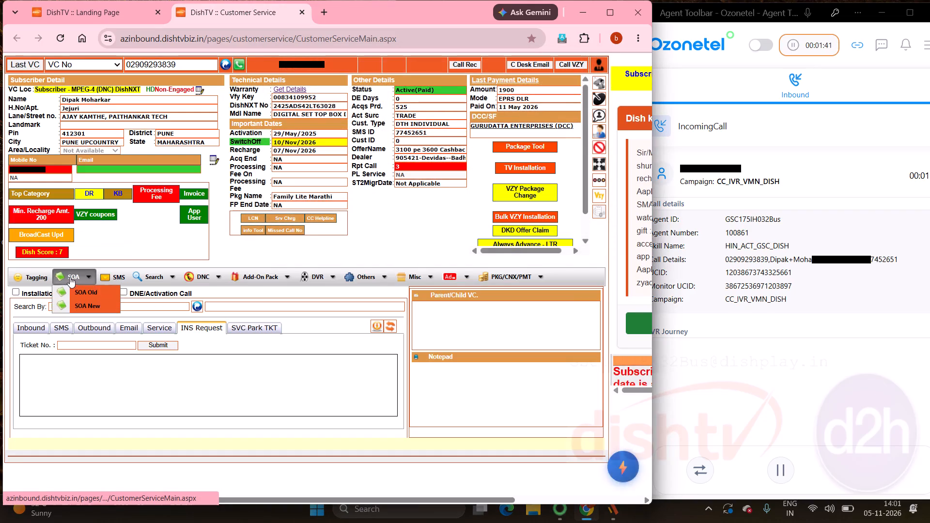
click(88, 294)
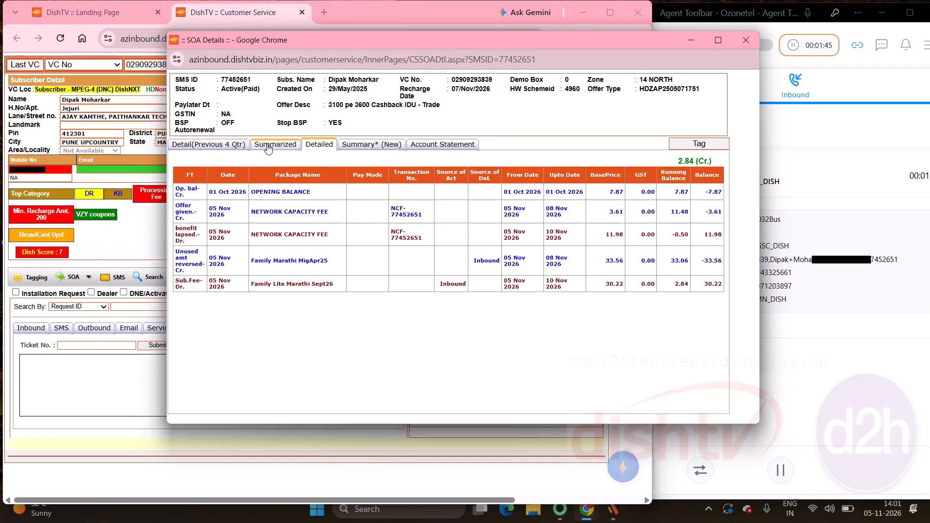
click(203, 145)
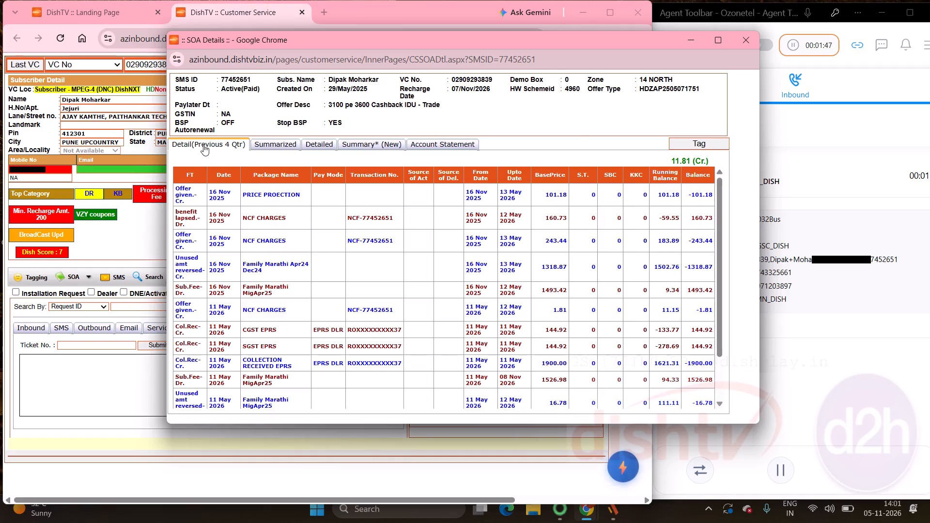
drag(720, 185, 716, 241)
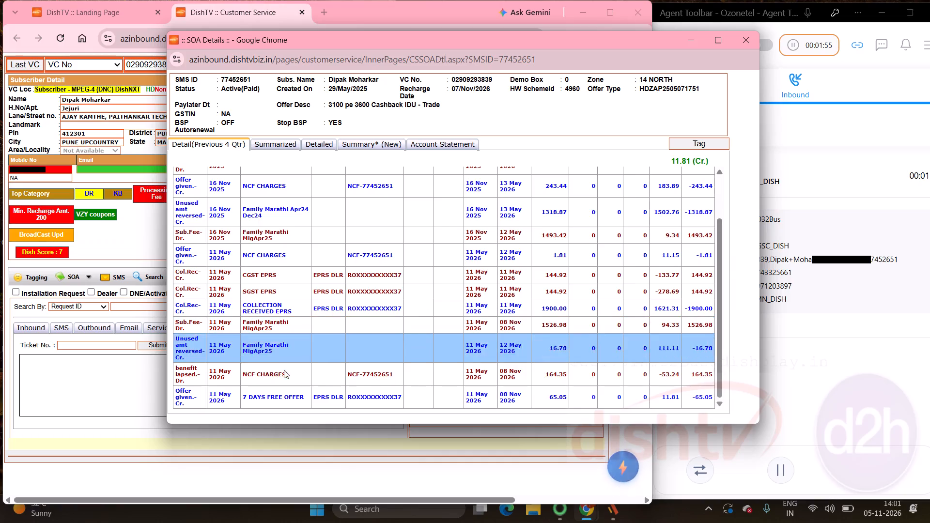
scroll(284, 370, down, 3)
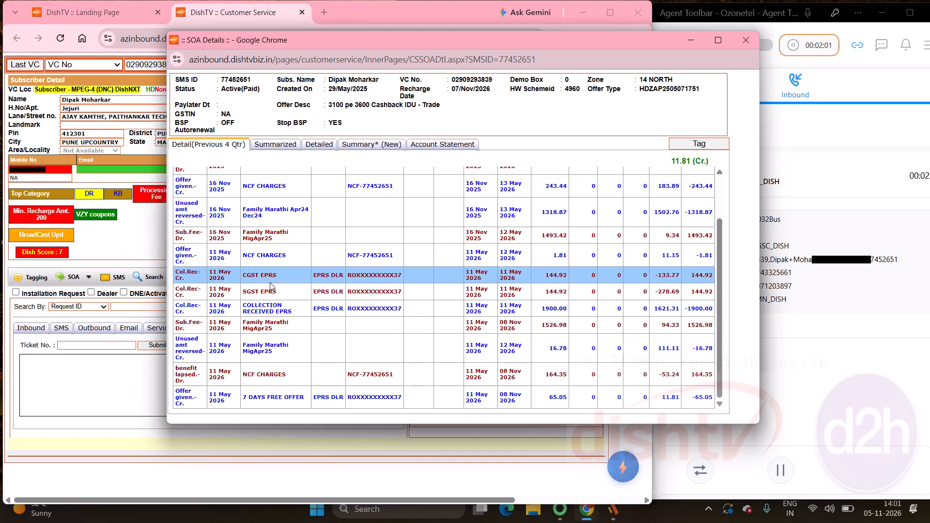
scroll(270, 282, down, 1)
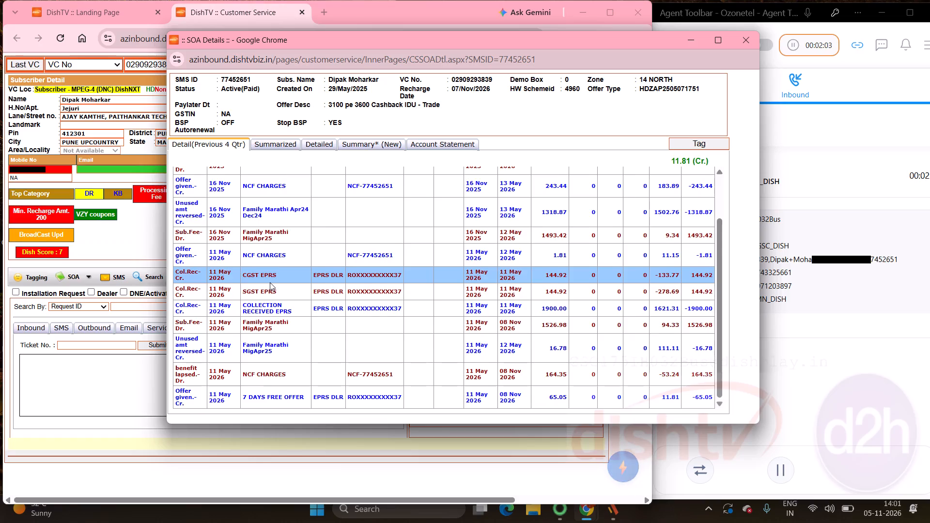
scroll(270, 282, down, 1)
scroll(270, 282, up, 2)
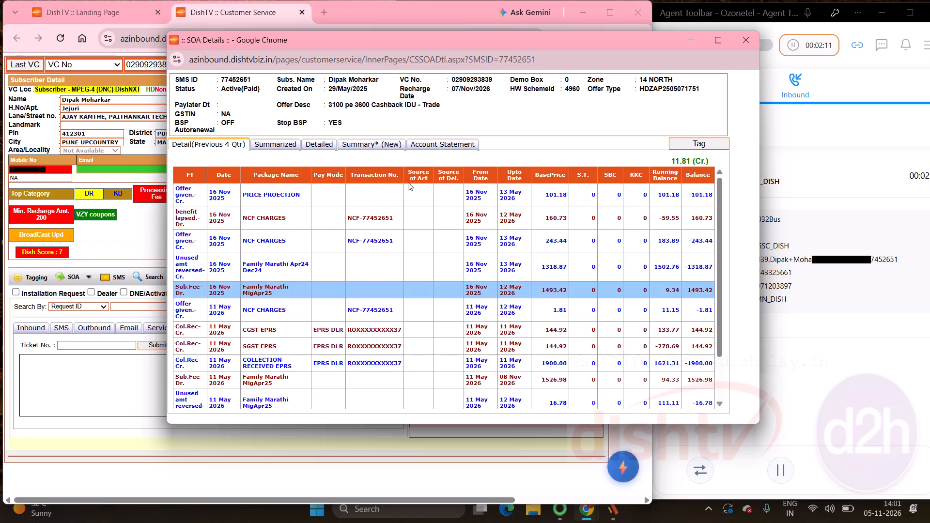
click(747, 39)
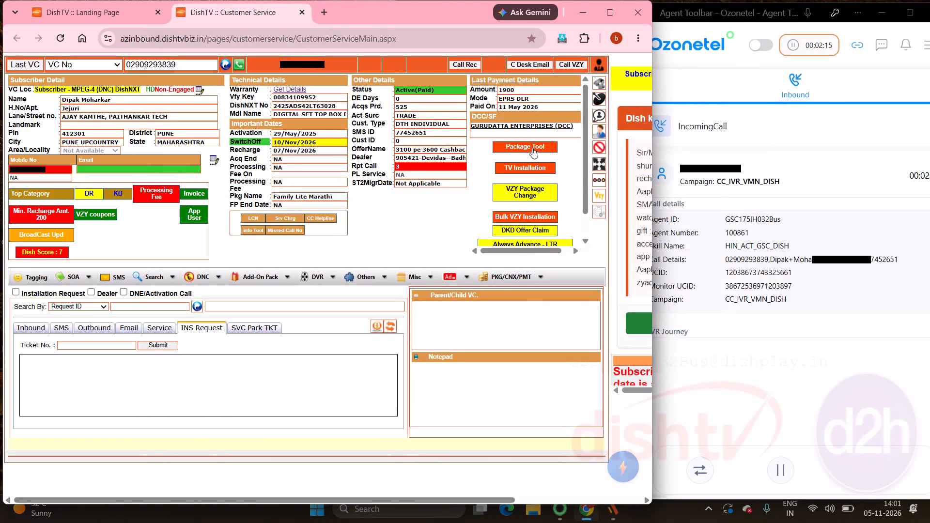
Reopen the Package Tool, review the base packs offered for the MARATHI zone, and close the list without changing the pack.
click(522, 150)
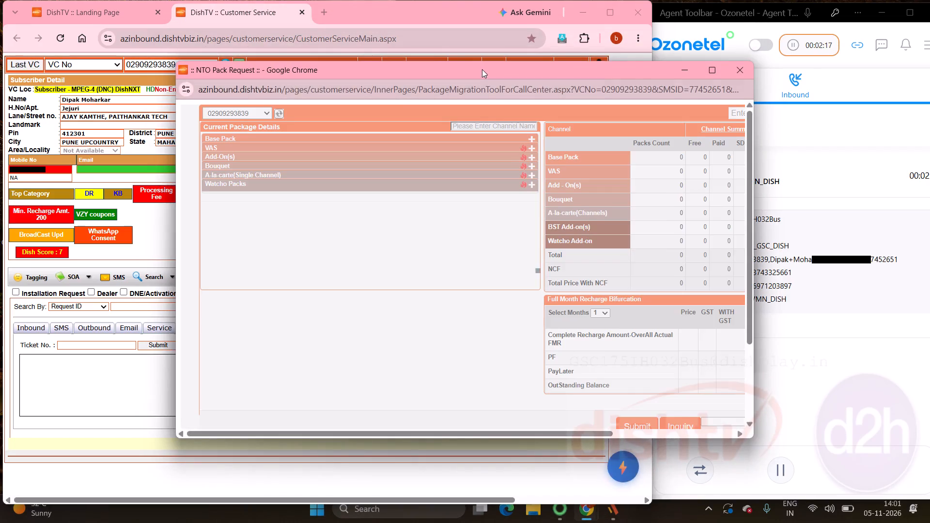
drag(482, 69, 376, 79)
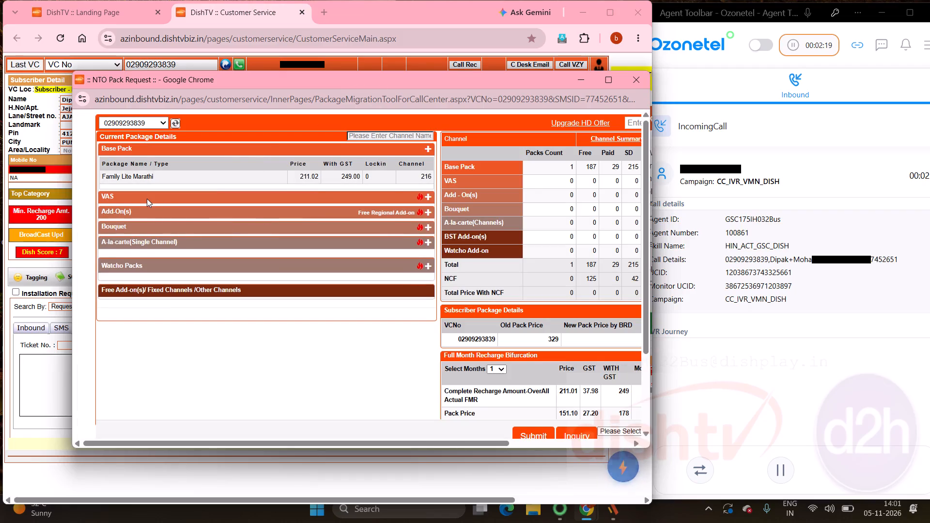
click(428, 148)
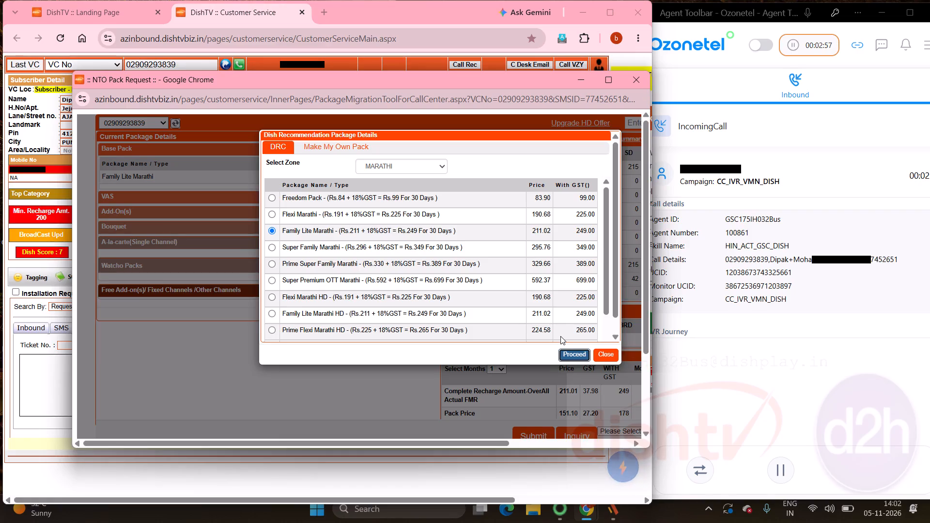
click(606, 356)
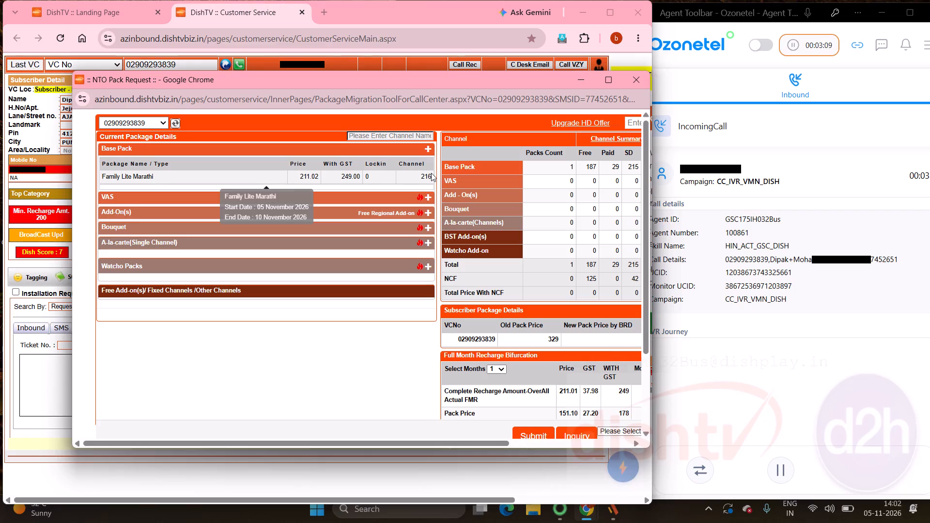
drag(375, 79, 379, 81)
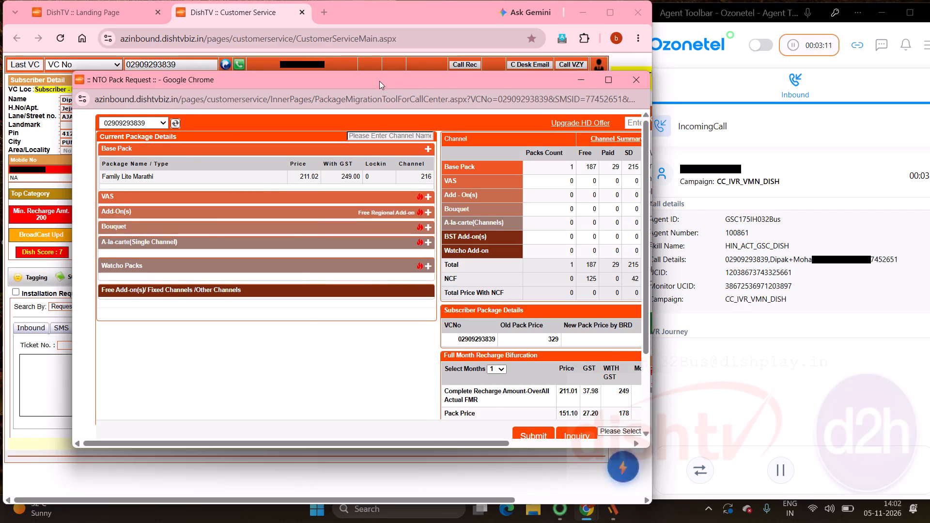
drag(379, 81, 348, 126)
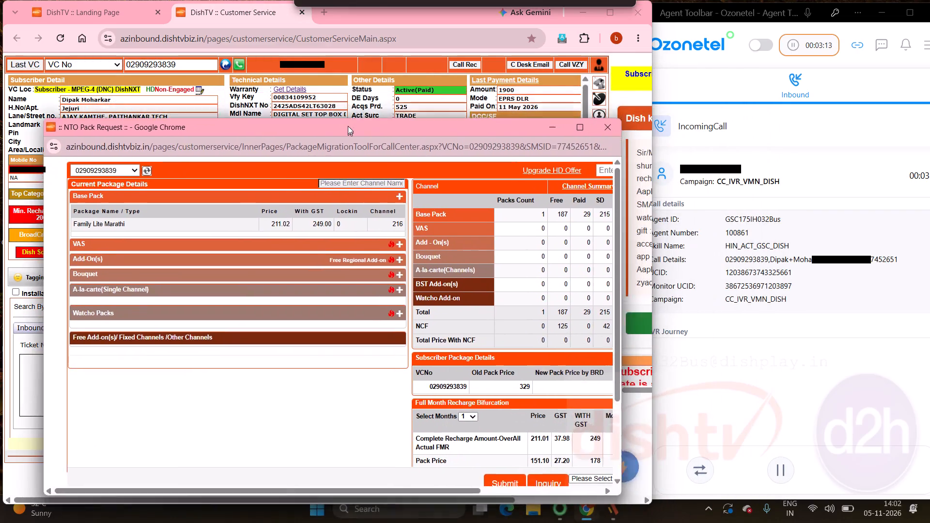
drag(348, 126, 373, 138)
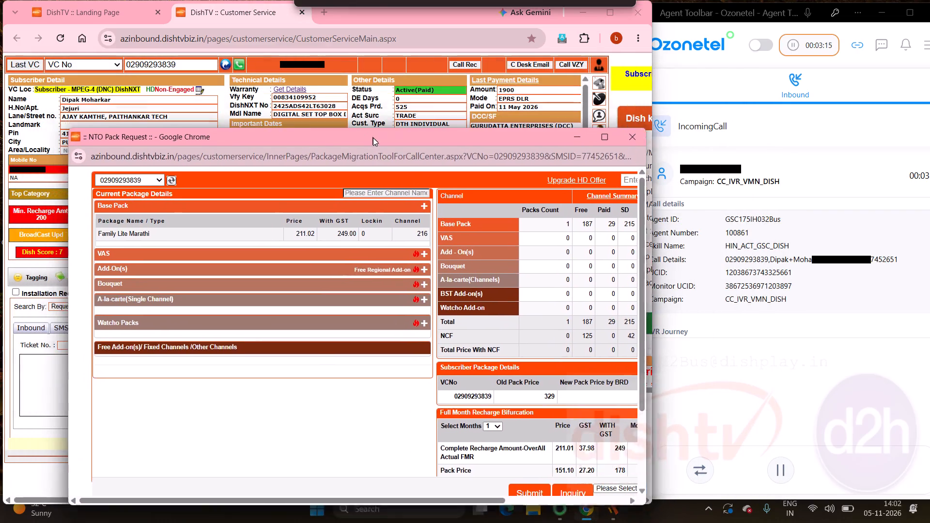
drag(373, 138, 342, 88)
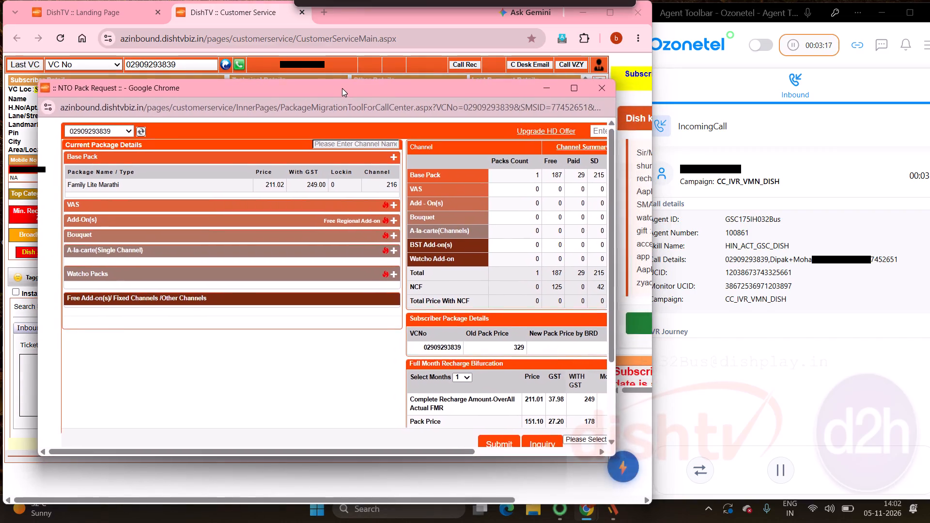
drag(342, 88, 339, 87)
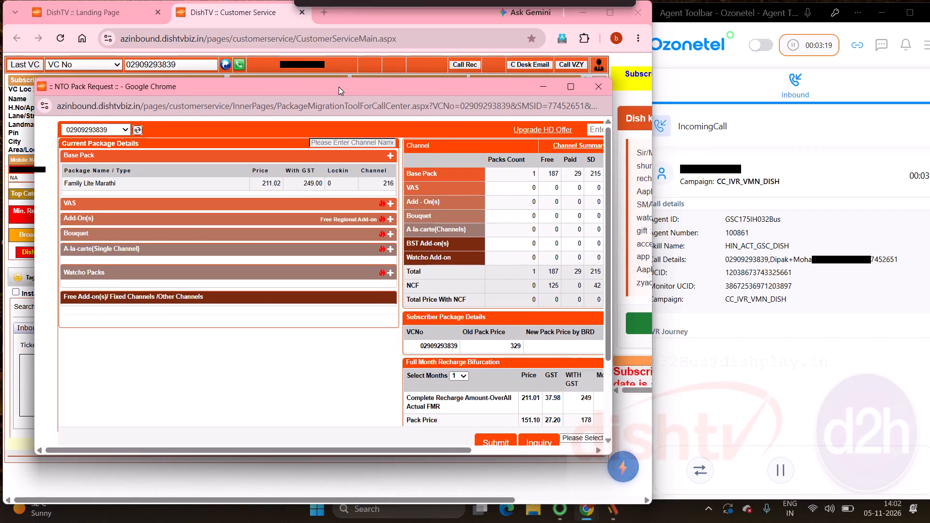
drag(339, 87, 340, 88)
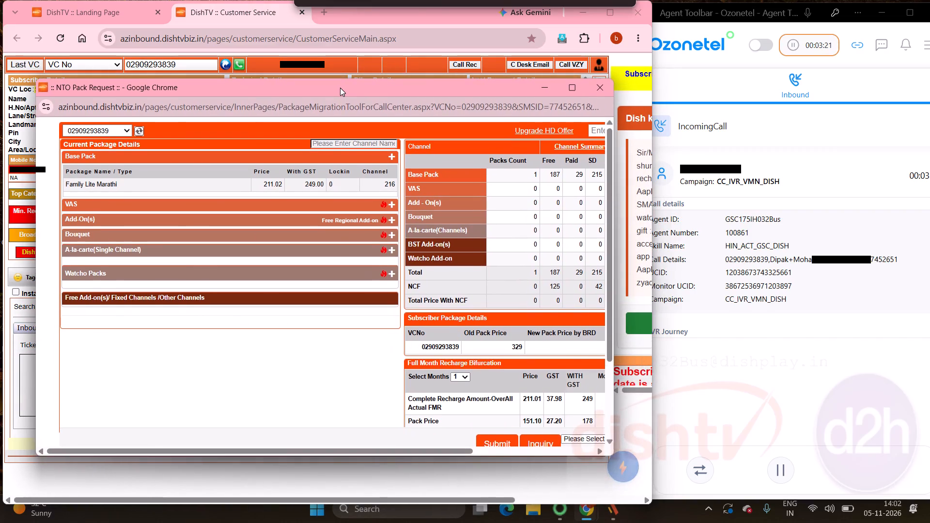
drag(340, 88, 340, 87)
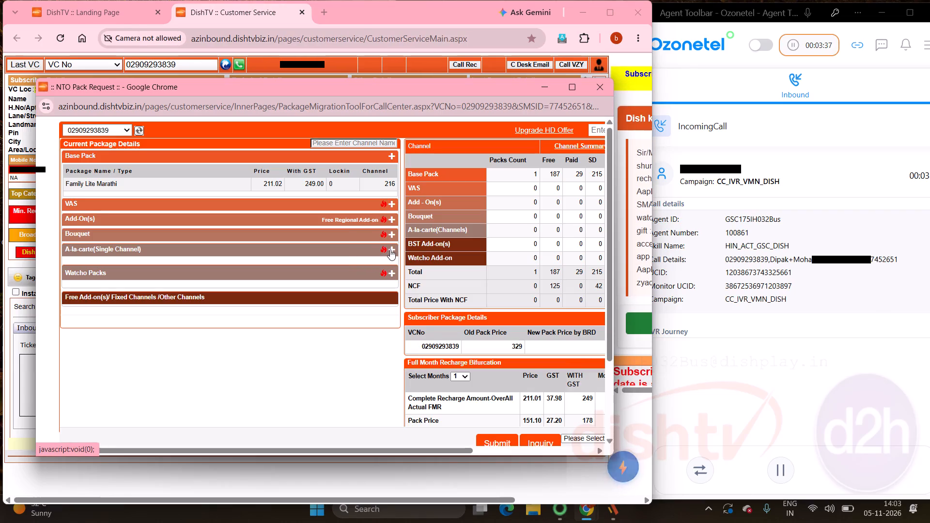
Search the A-la-carte channels for "disc" and add DISCOVERY (Rs.4.00) to the subscriber's package.
click(290, 84)
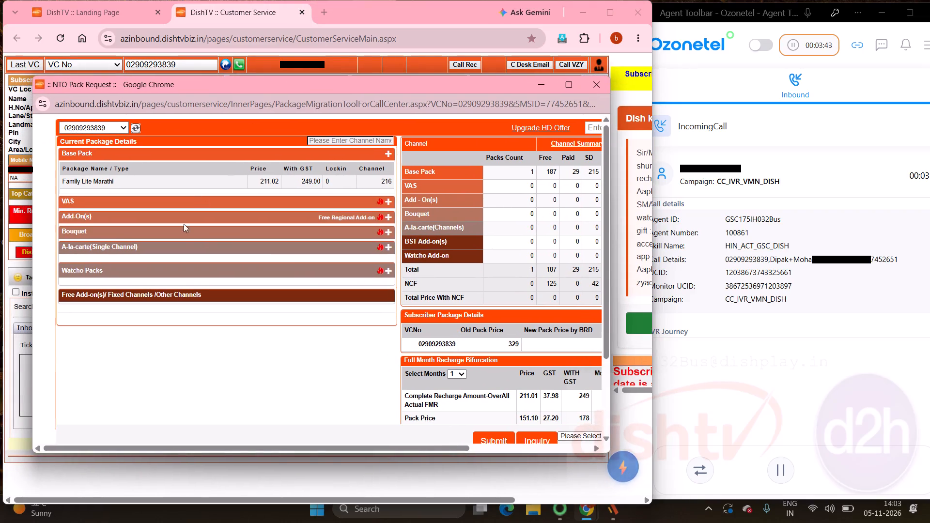
click(388, 246)
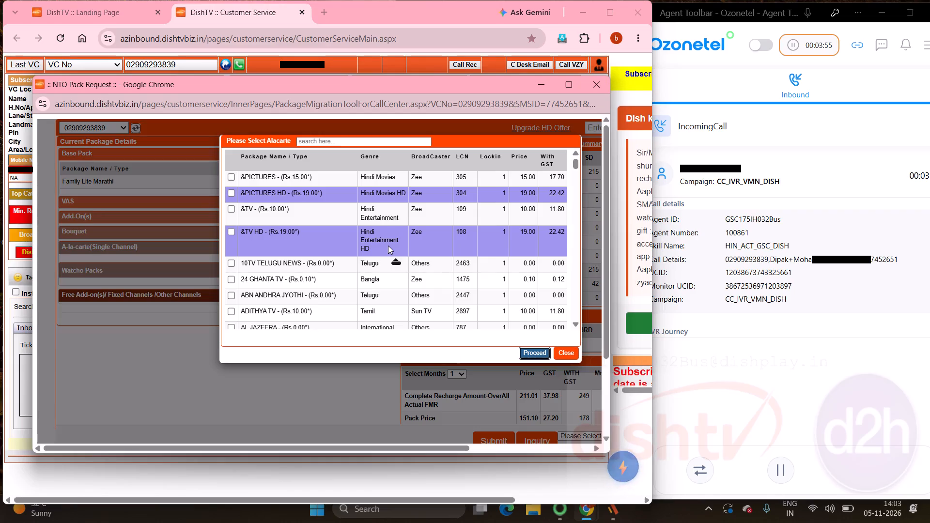
click(327, 139)
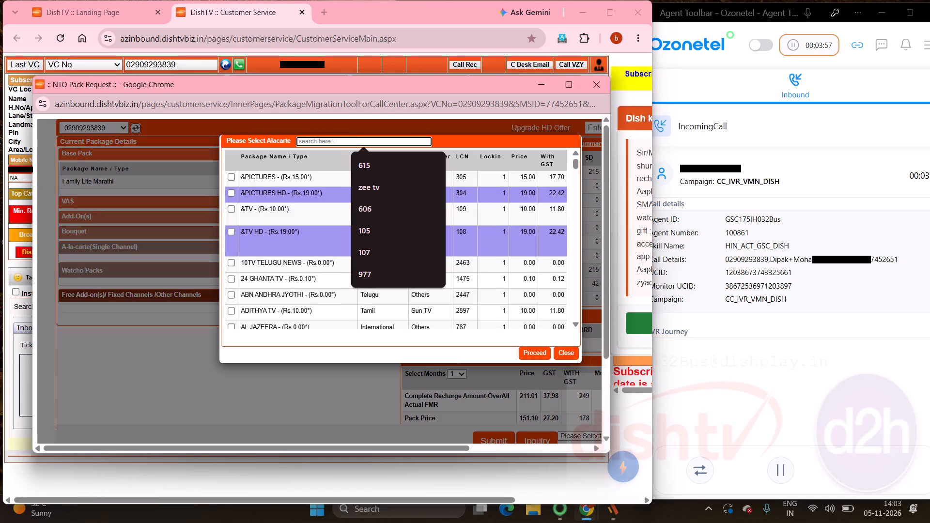
text(dic)
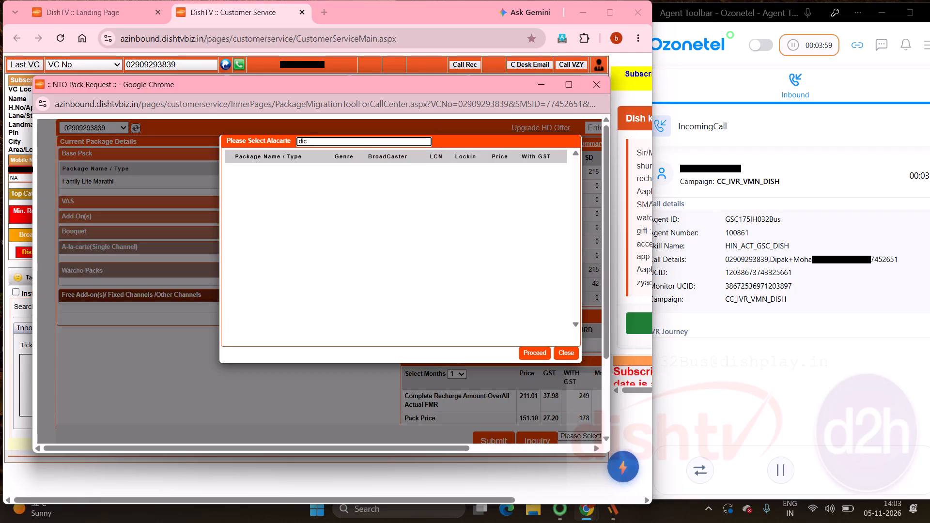
key(BackSpace)
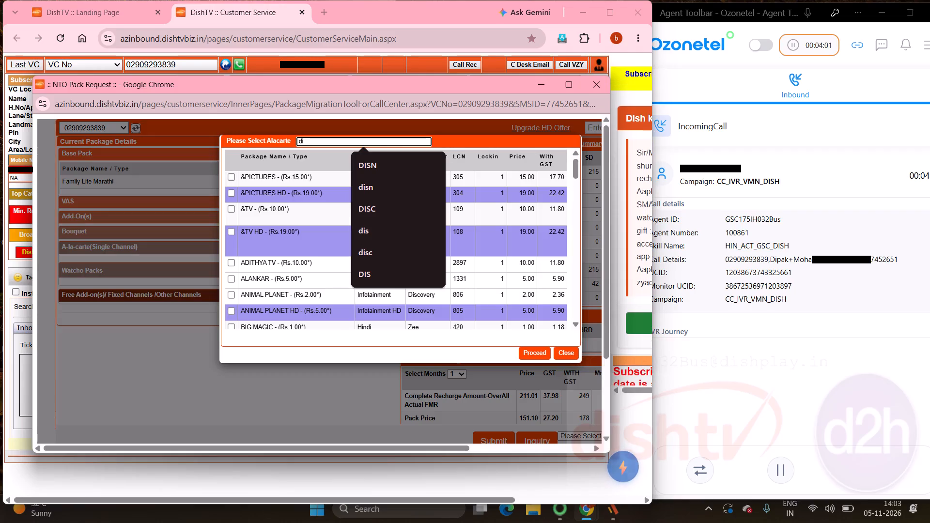
text(sc)
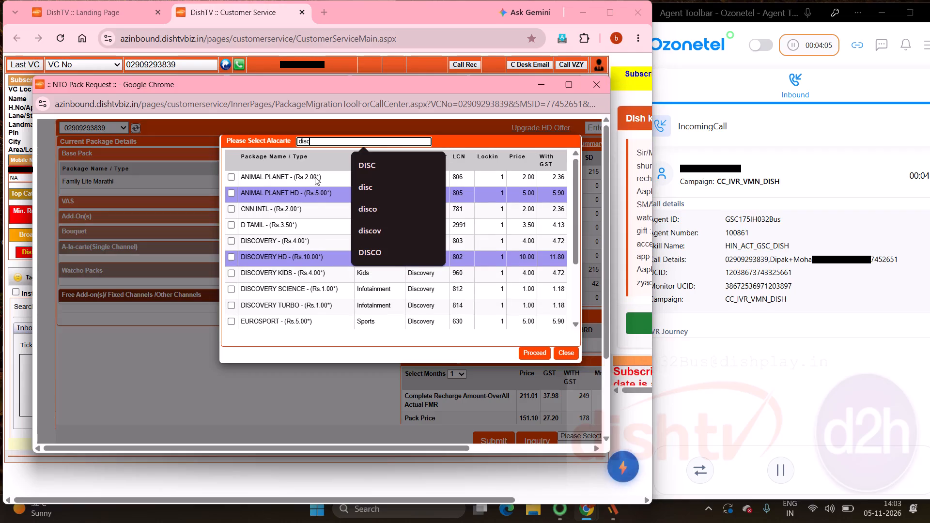
click(230, 243)
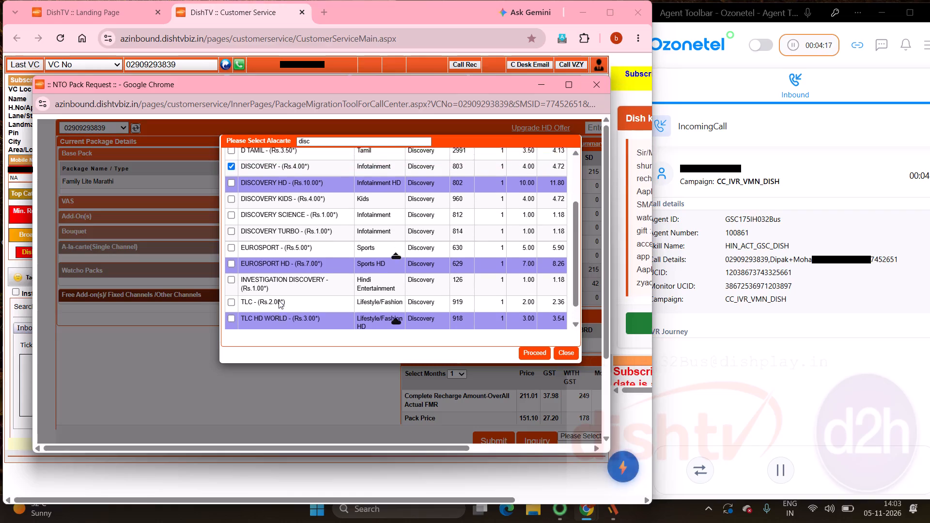
scroll(279, 300, up, 1)
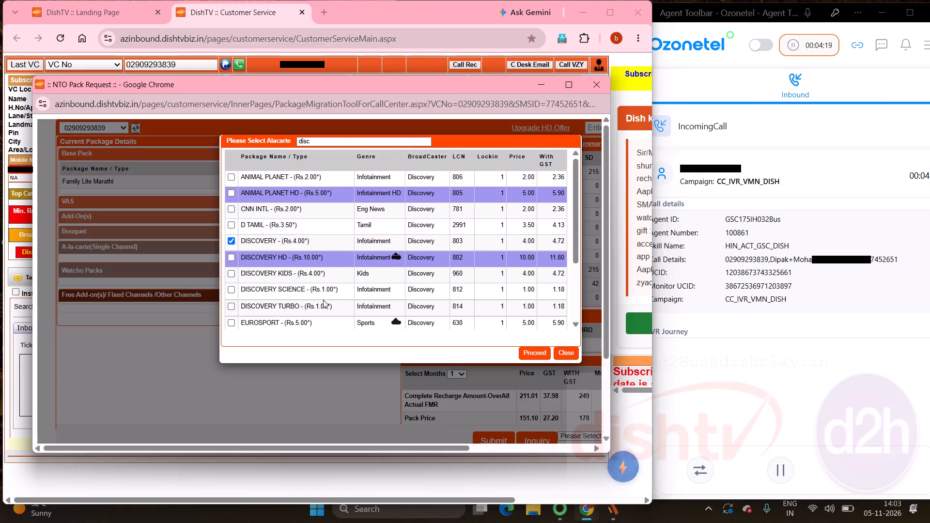
click(529, 355)
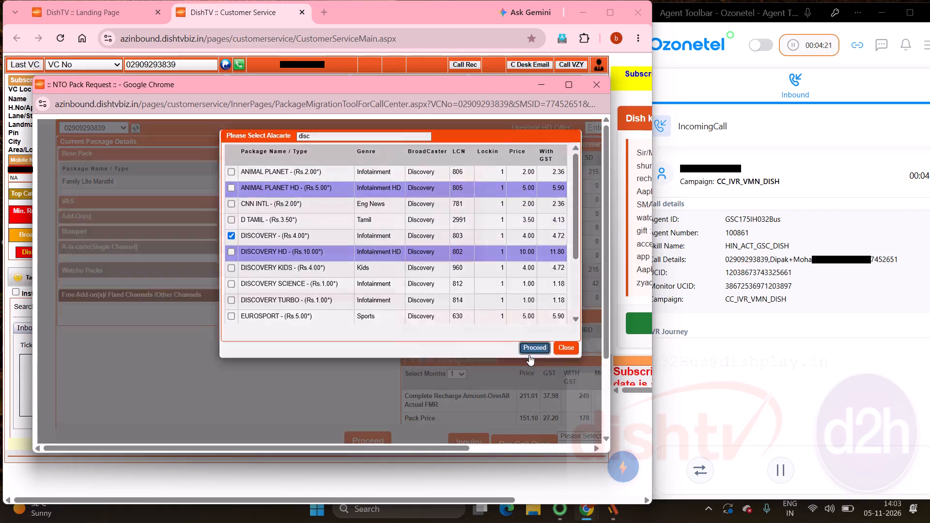
Search the A-la-carte channels for "nat" and add NATIONAL GEOGRAPHIC CHANNEL (Rs.3.00) to the package.
click(388, 248)
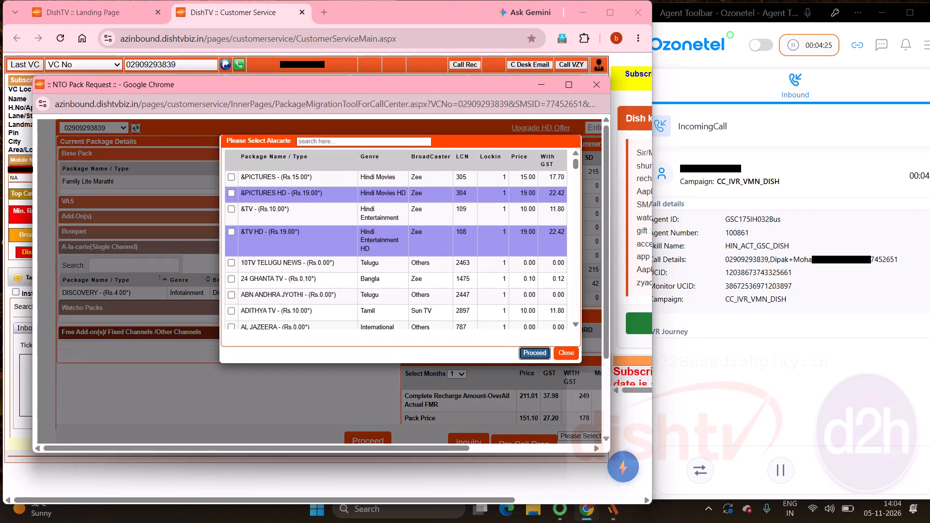
click(345, 144)
text(natna)
key(BackSpace)
key(BackSpace)
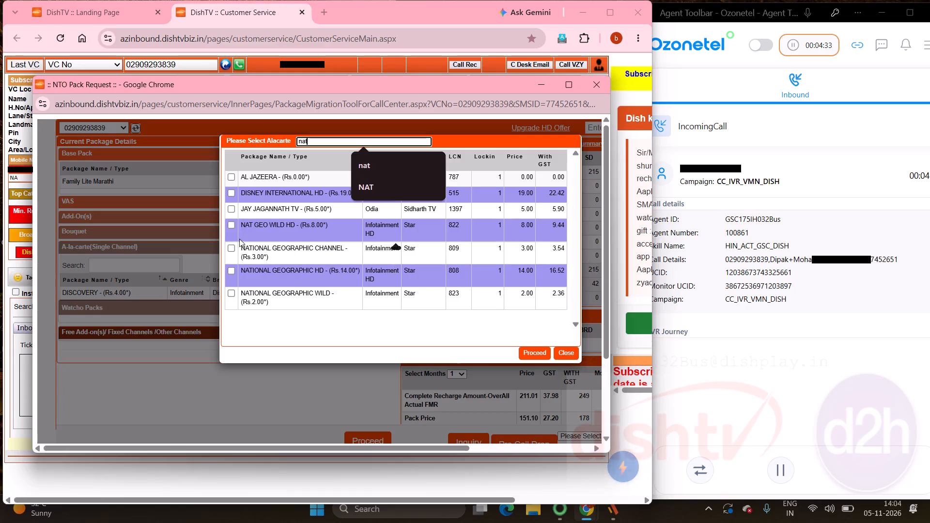
click(230, 248)
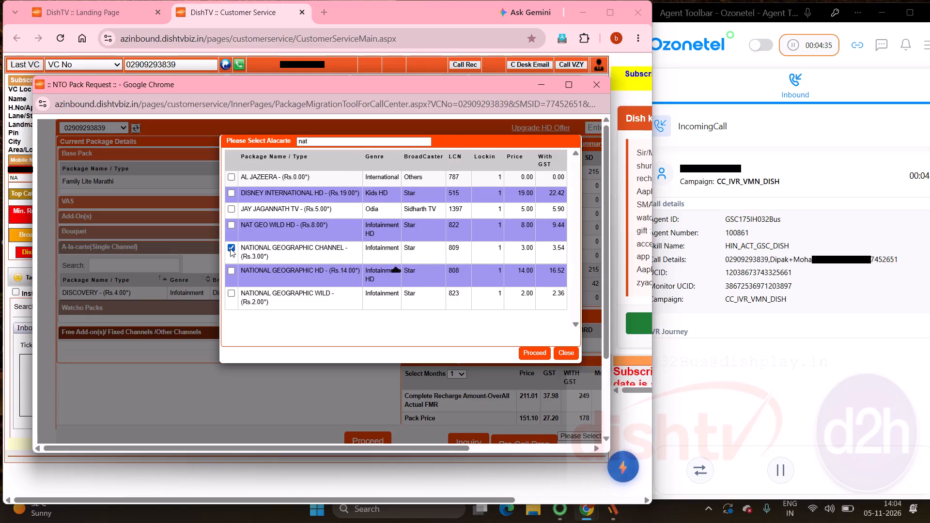
click(530, 352)
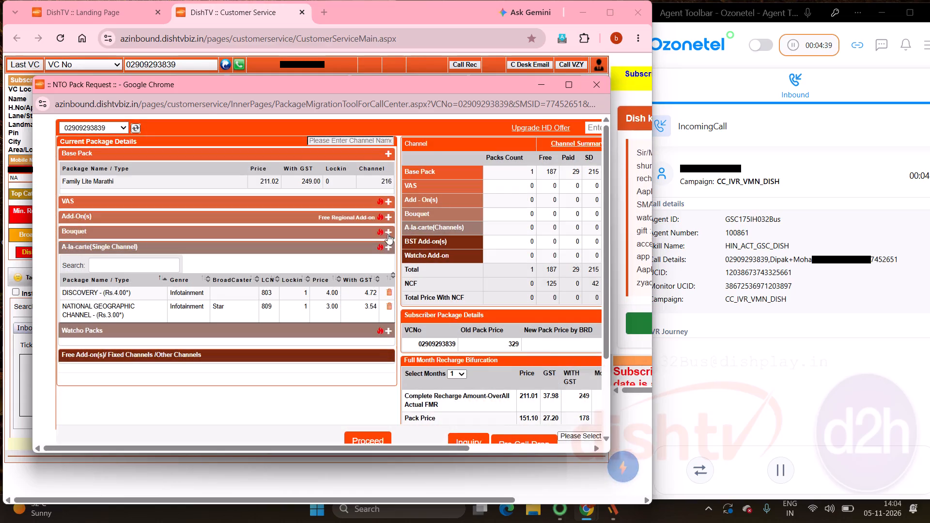
Search the A-la-carte channels for "his" and add HISTORY TV 18 (Rs.3.00) to the package.
click(390, 245)
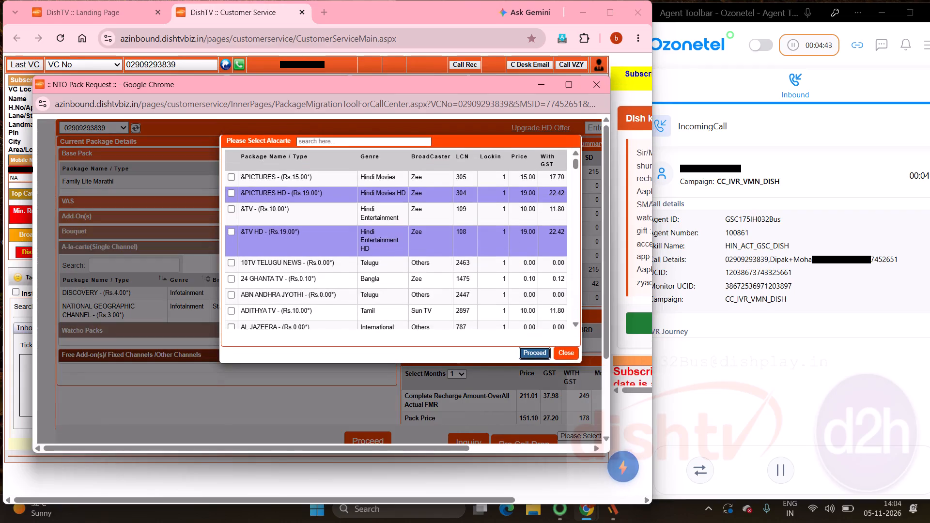
click(343, 142)
text(his)
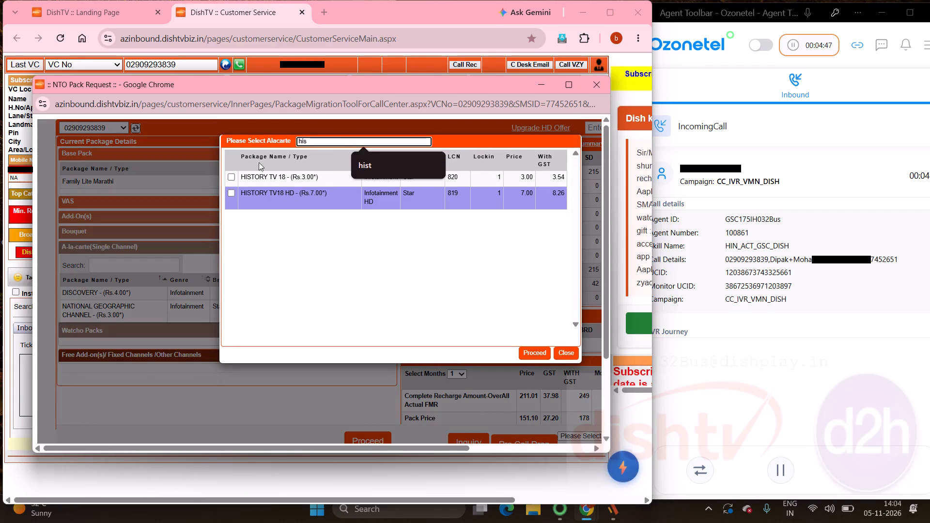
click(234, 177)
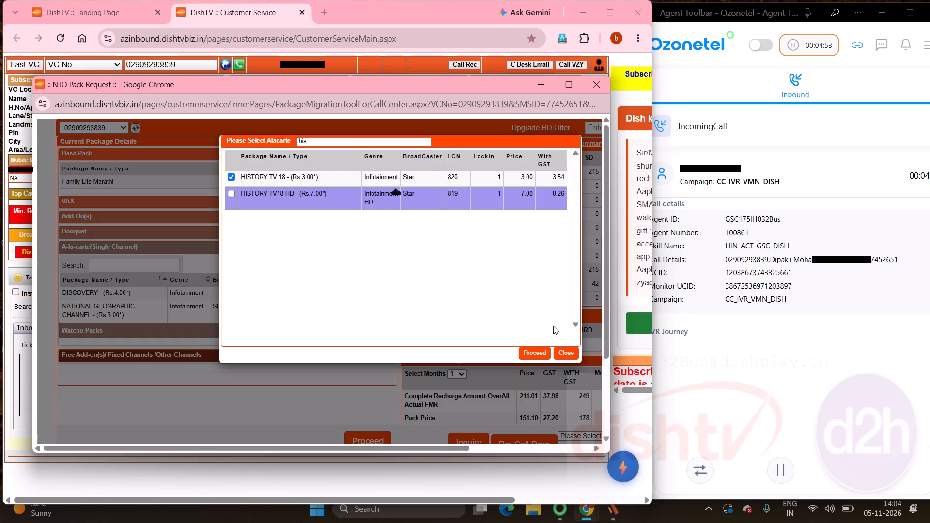
click(537, 354)
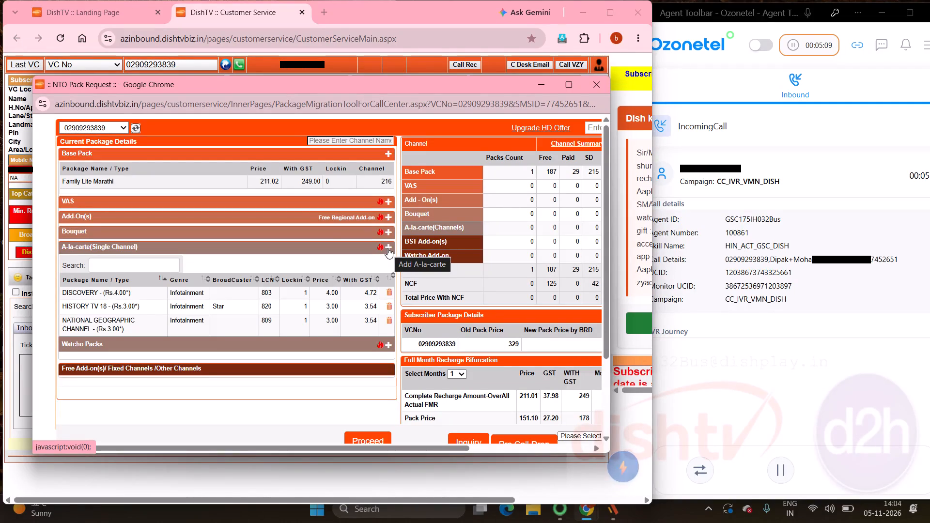
Search the A-la-carte channels for "anim" and add ANIMAL PLANET (Rs.2.00) to the package.
click(387, 248)
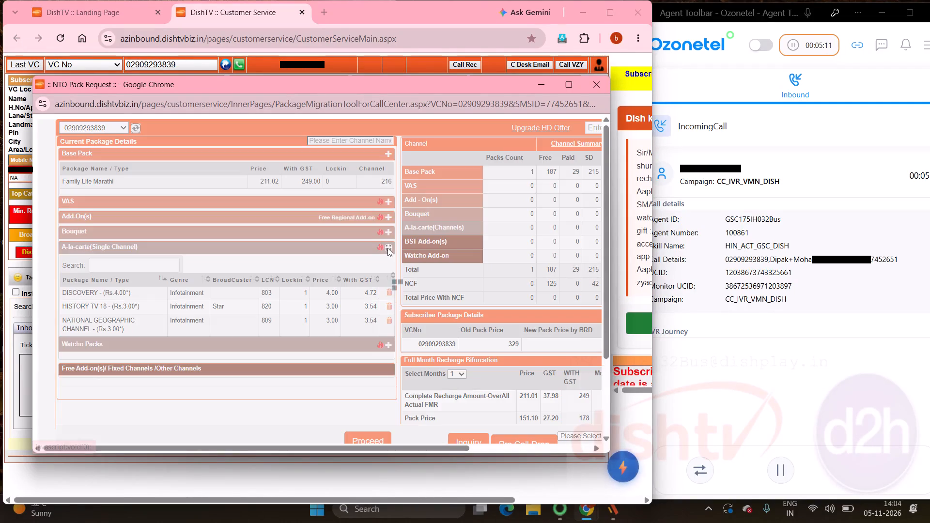
click(340, 138)
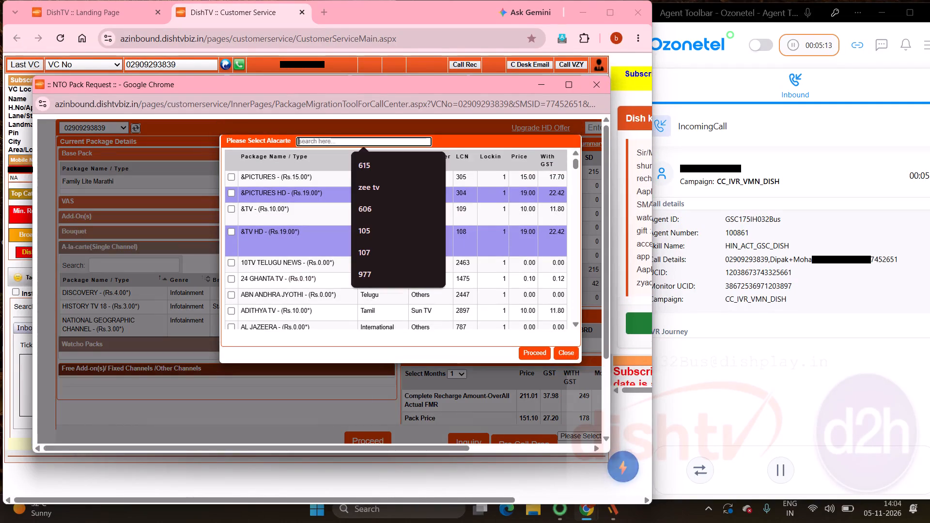
scroll(295, 290, down, 4)
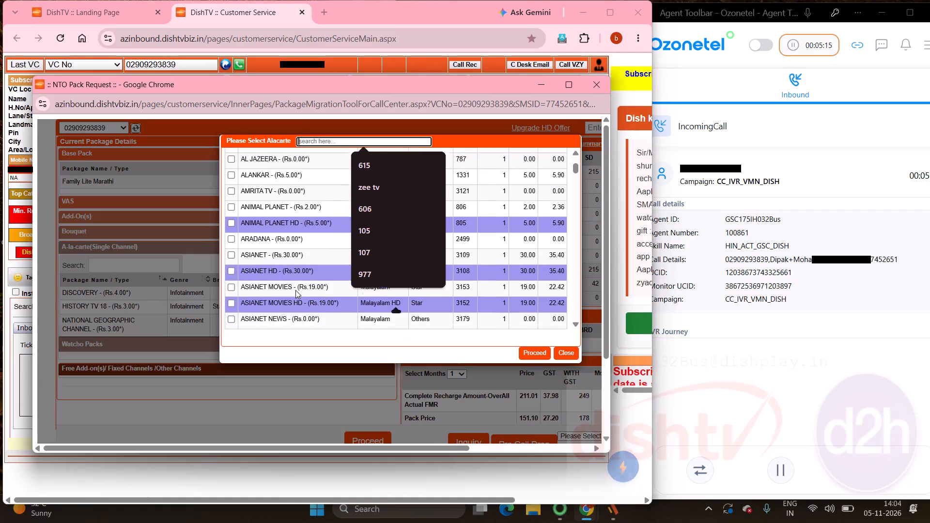
scroll(295, 290, down, 2)
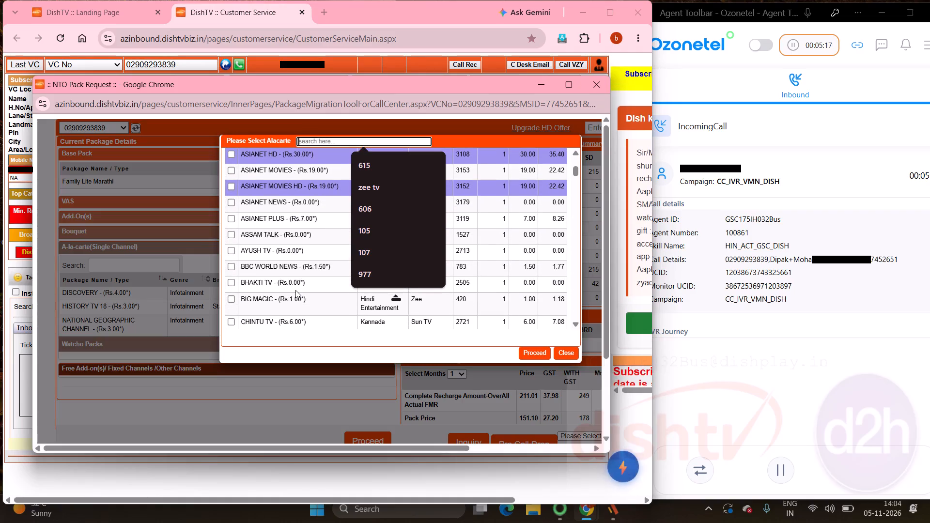
scroll(295, 290, up, 4)
click(310, 139)
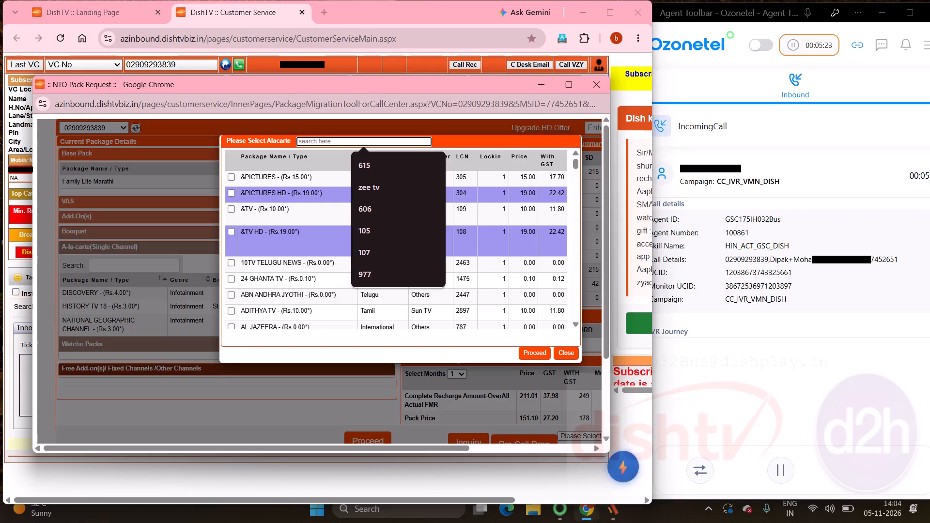
text(anim)
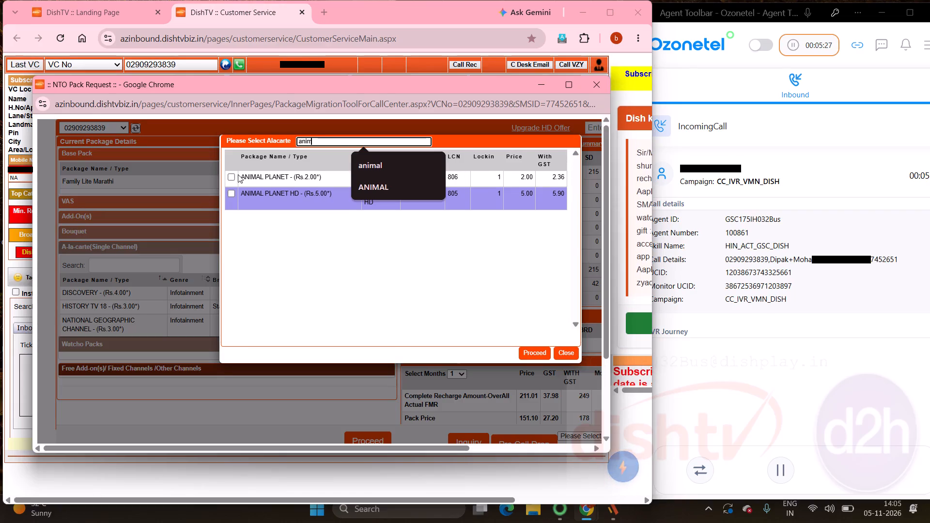
click(227, 178)
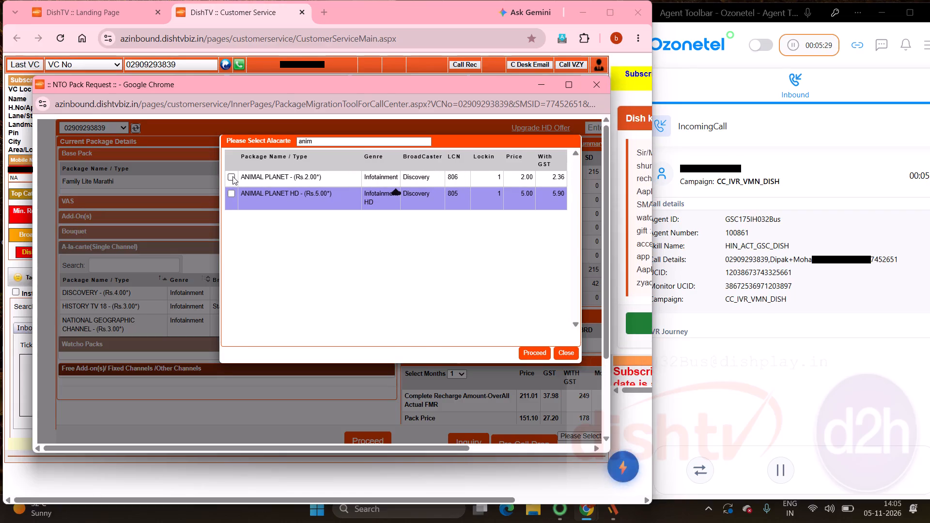
click(232, 176)
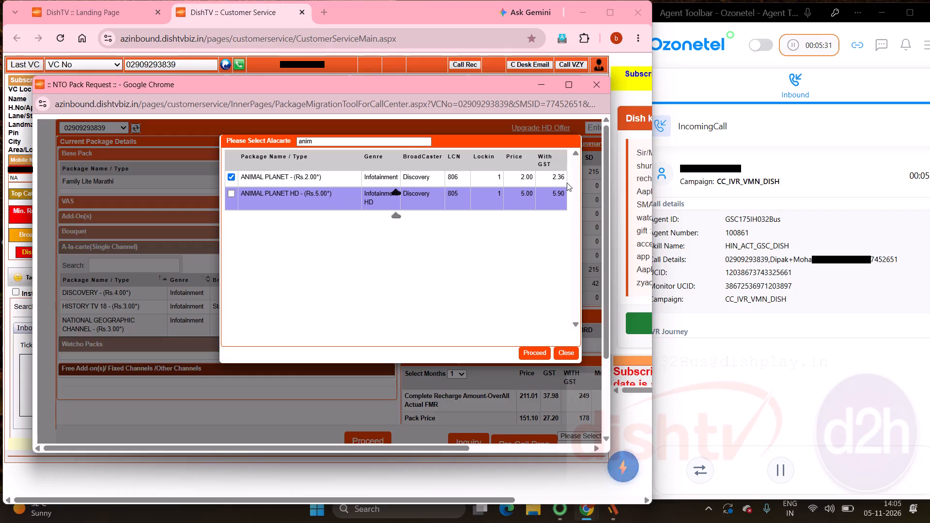
click(535, 353)
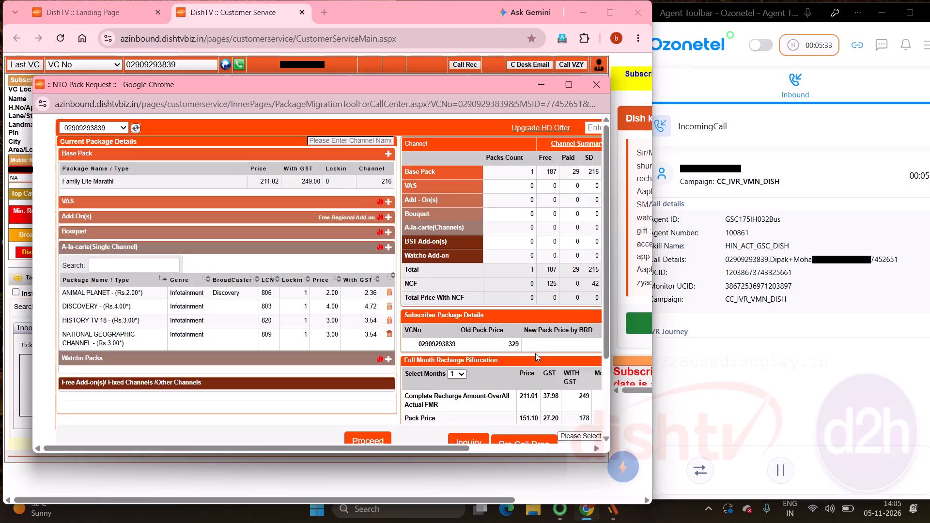
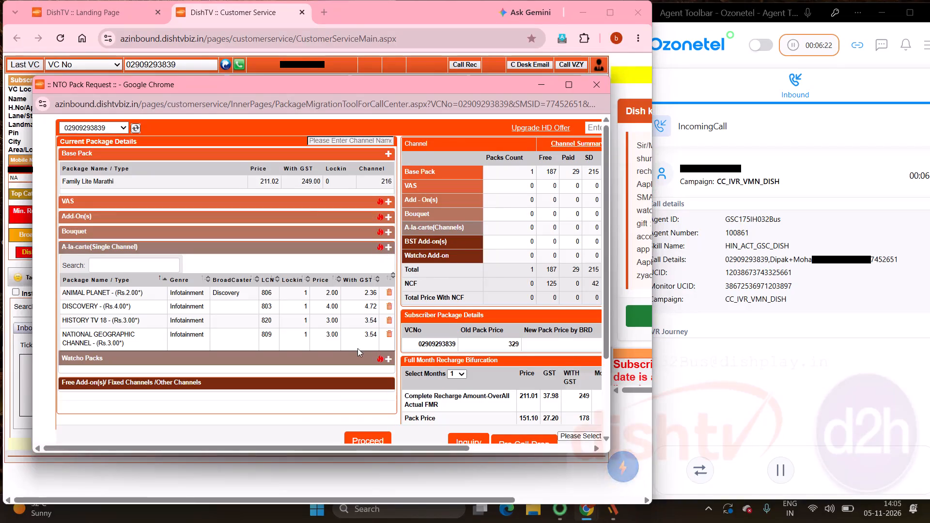
Proceed with the four selected infotainment channels to recalculate the subscriber's package price.
click(371, 435)
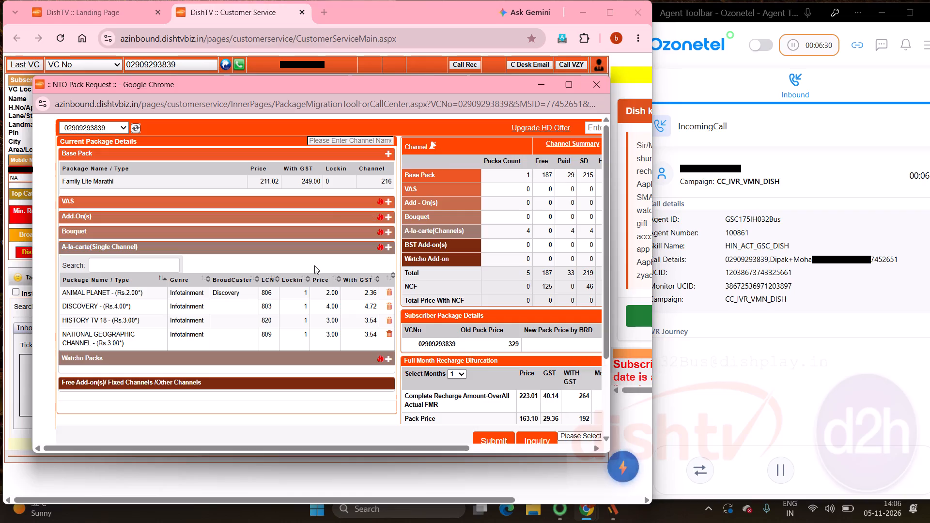
Search the A-la-carte channels for "338" and add STAR GOLD (Rs.19.00) to the package.
click(388, 246)
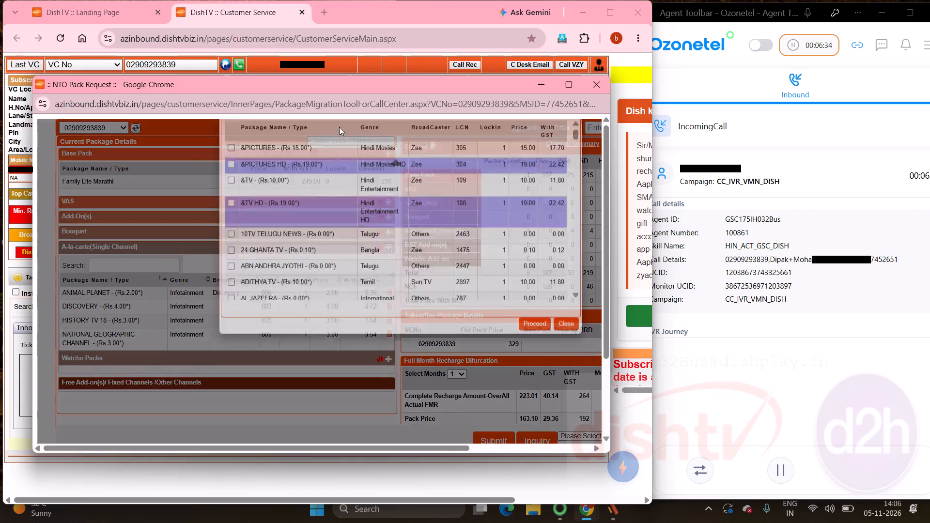
click(336, 139)
text(338)
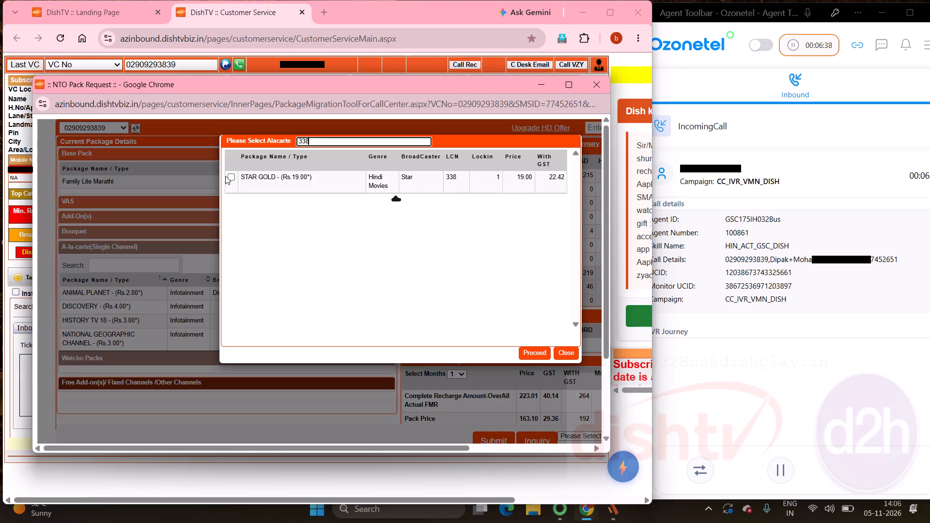
click(232, 178)
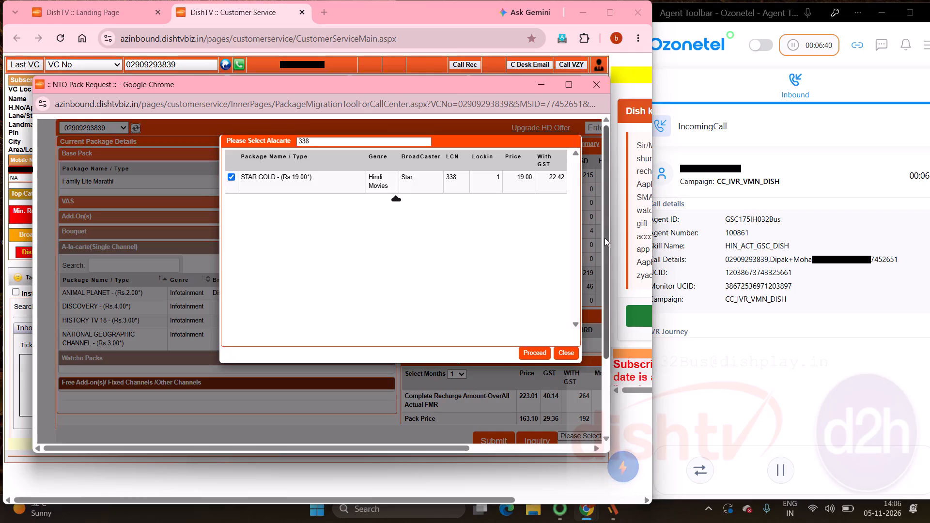
click(533, 352)
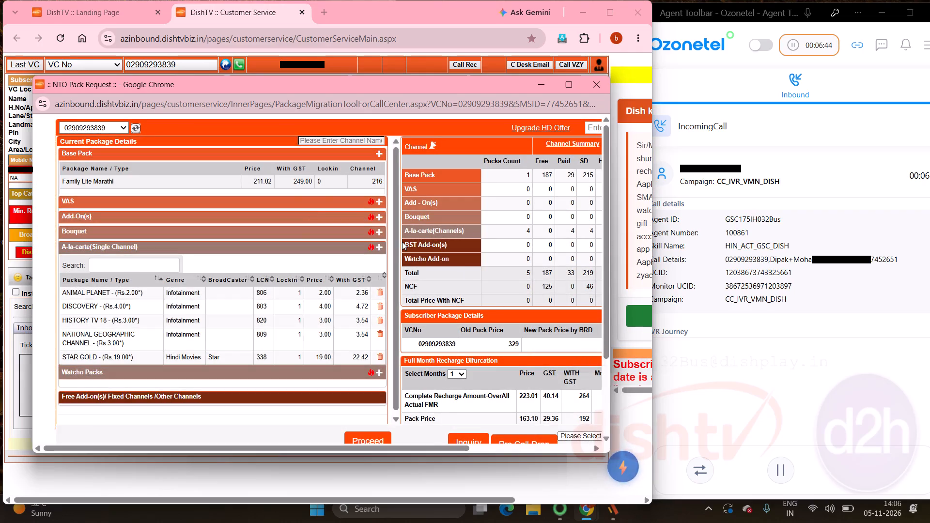
Search the A-la-carte channels for "357" and add STAR GOLD ROMANCE (Rs.3.00) to the package.
click(378, 247)
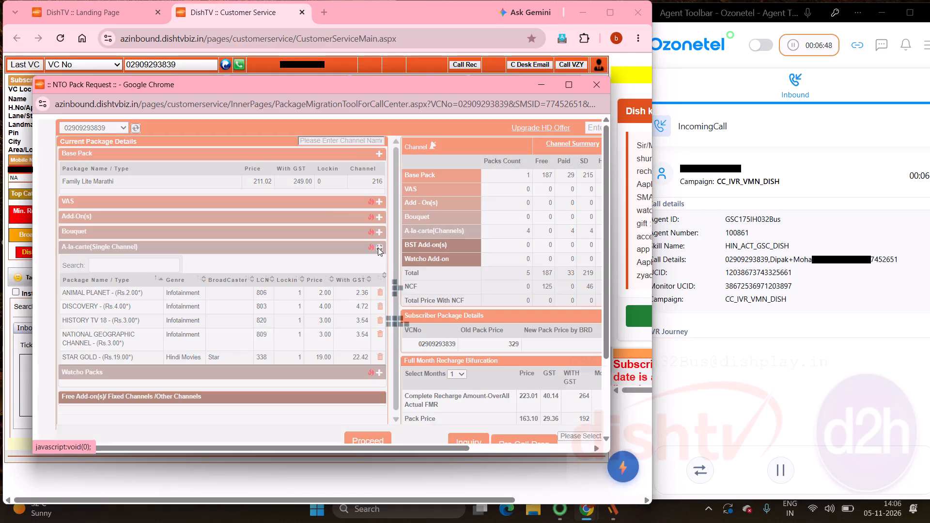
click(345, 136)
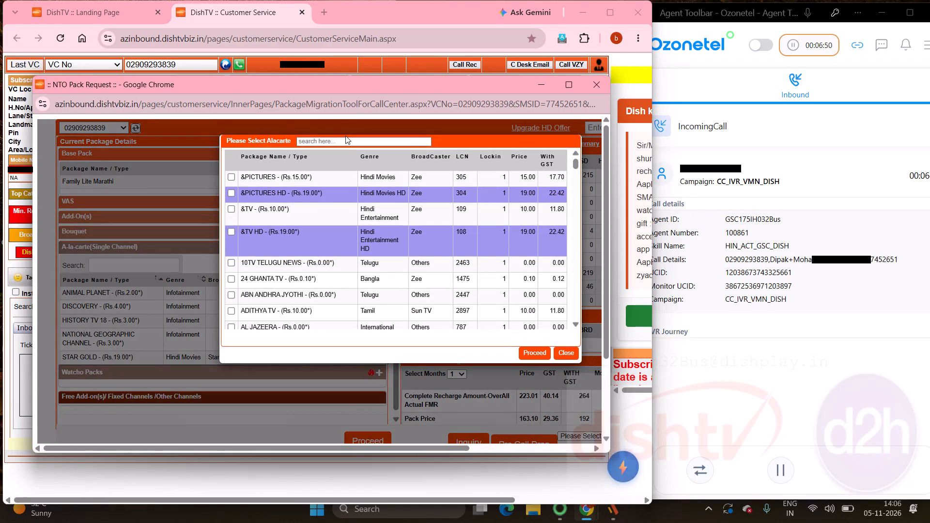
click(337, 138)
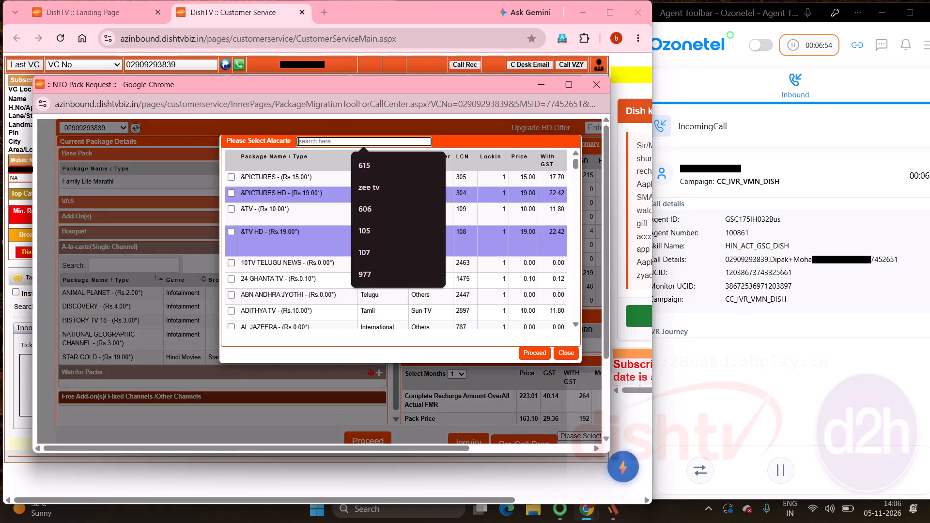
text(357)
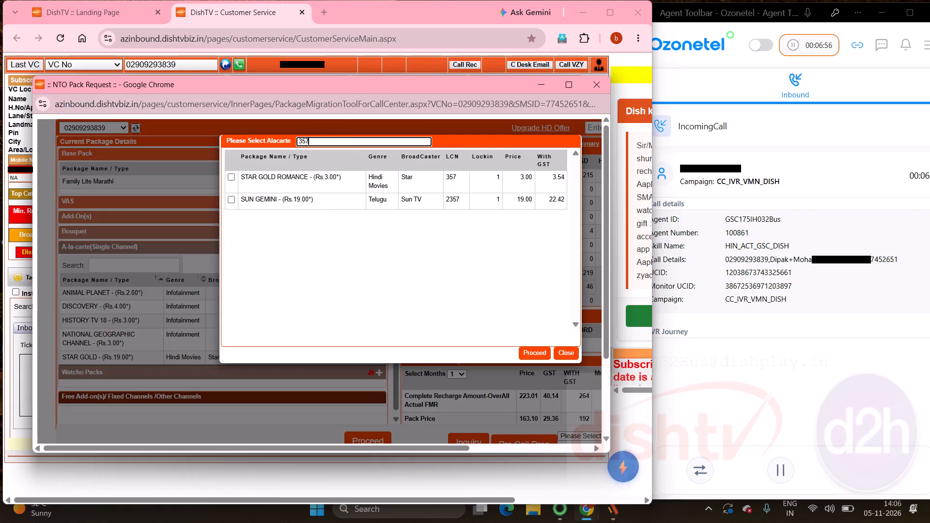
click(229, 178)
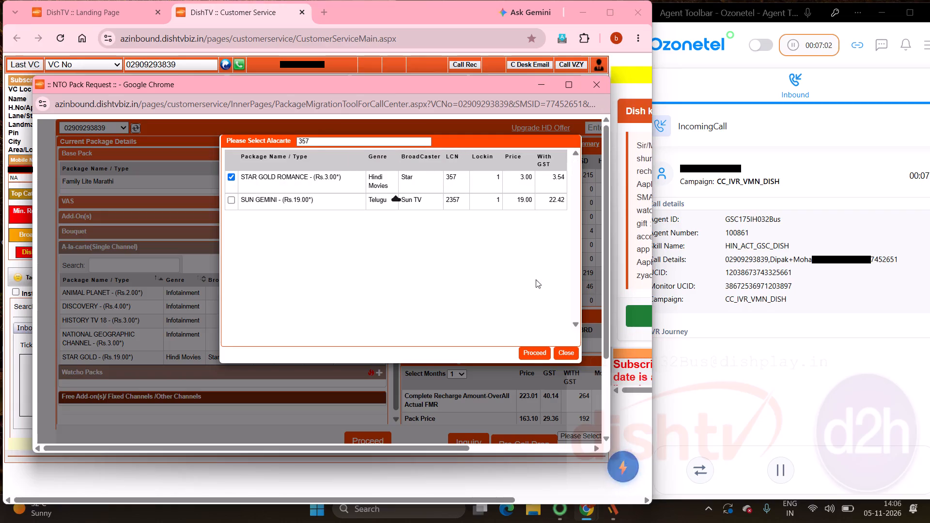
click(533, 354)
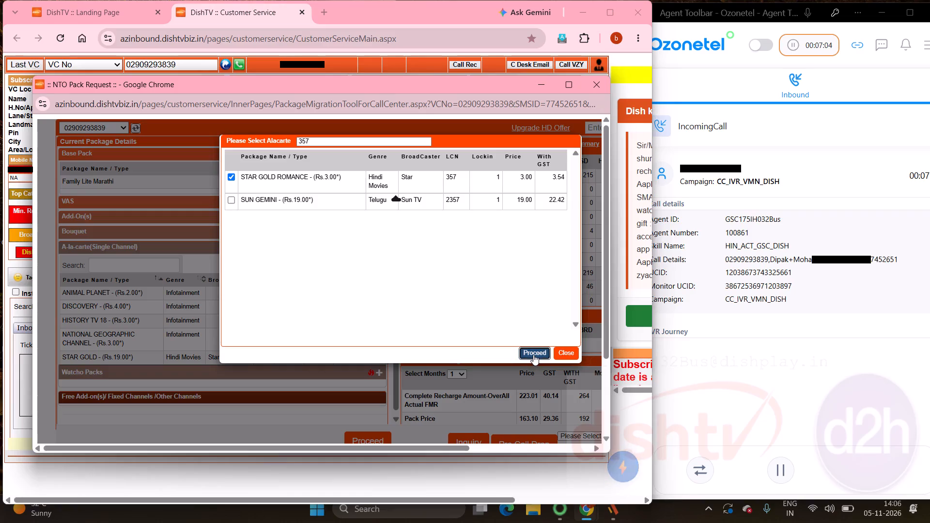
Search the A-la-carte channels for "358" and add STAR GOLD THRILLS (Rs.2.00) to the package.
click(377, 244)
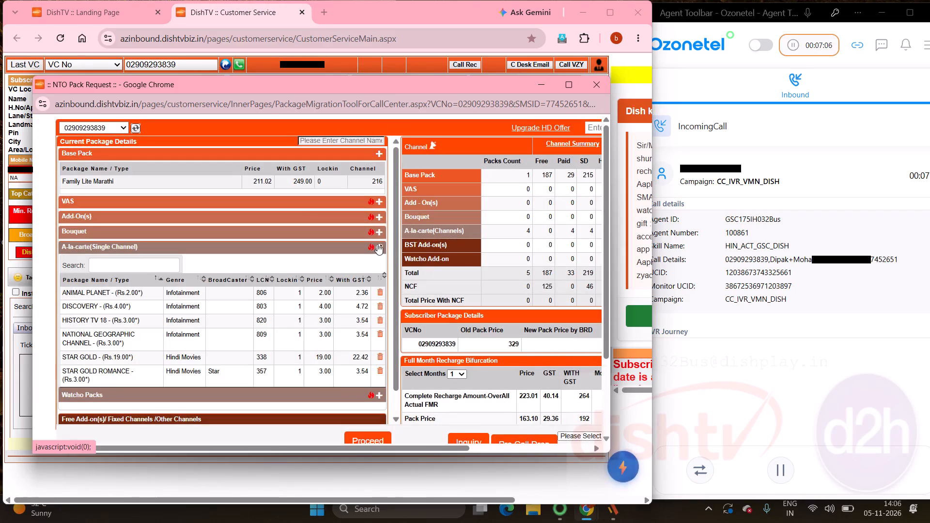
click(364, 144)
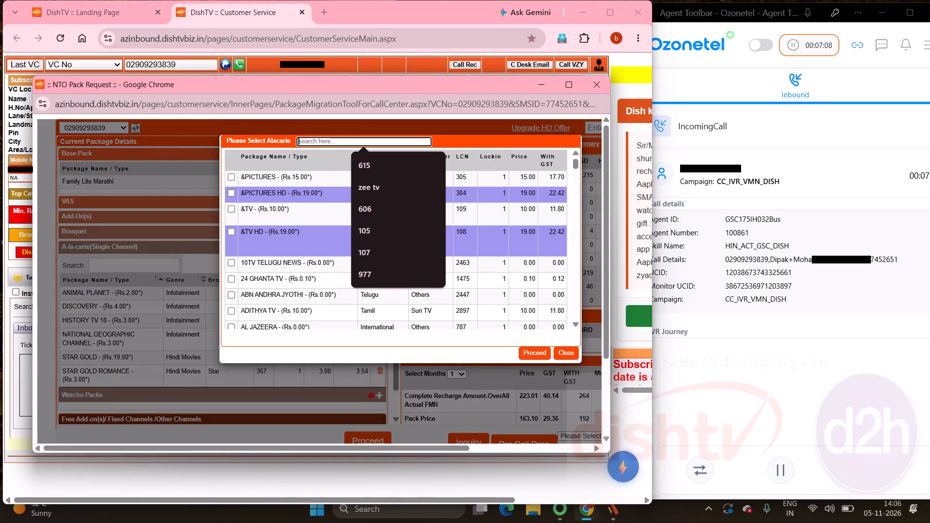
text(358)
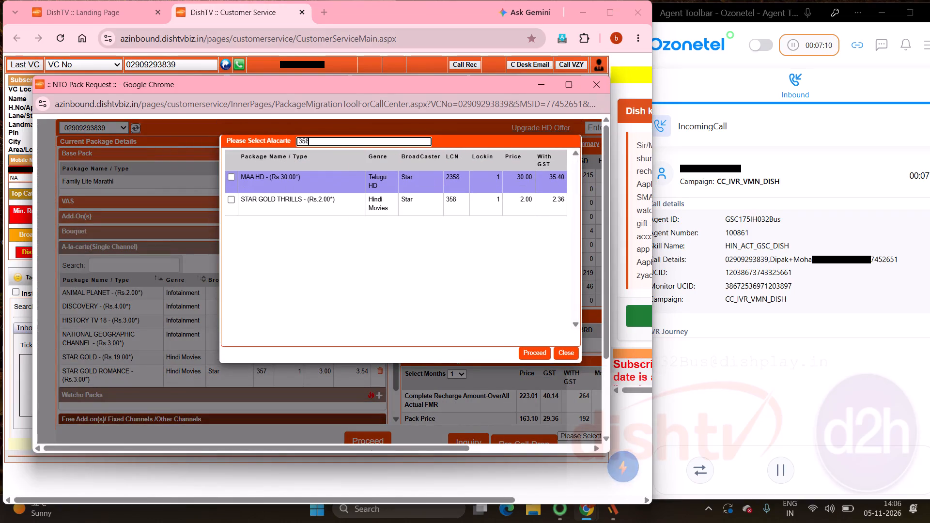
click(229, 199)
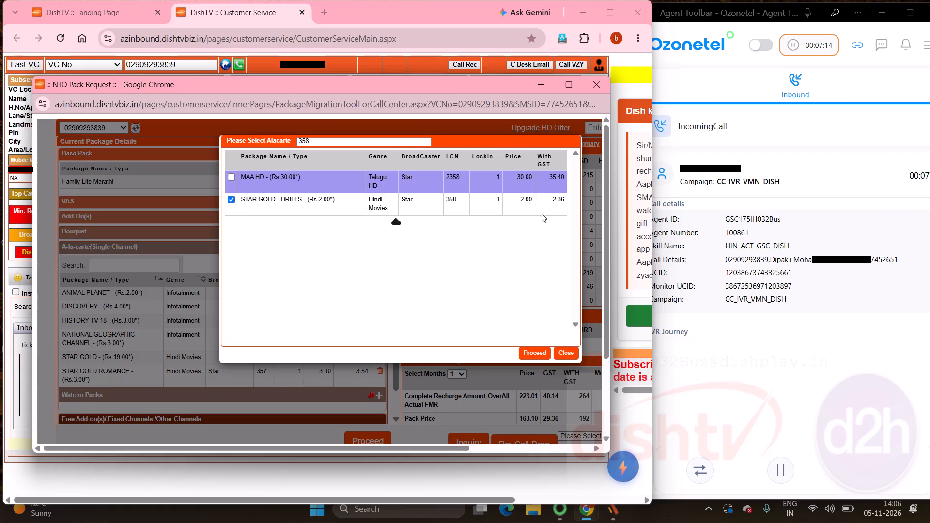
click(538, 349)
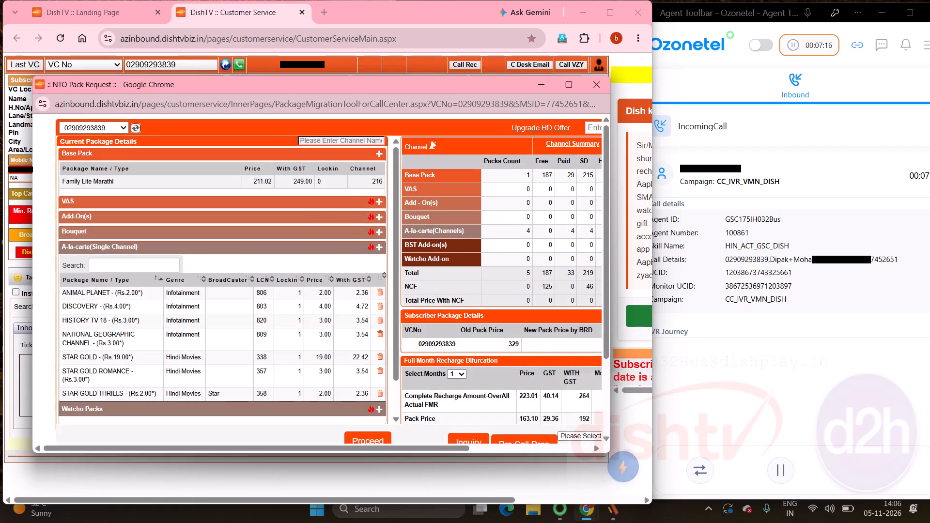
Proceed with the updated channel selection to recalculate the package price, and review the full month recharge bifurcation.
click(366, 439)
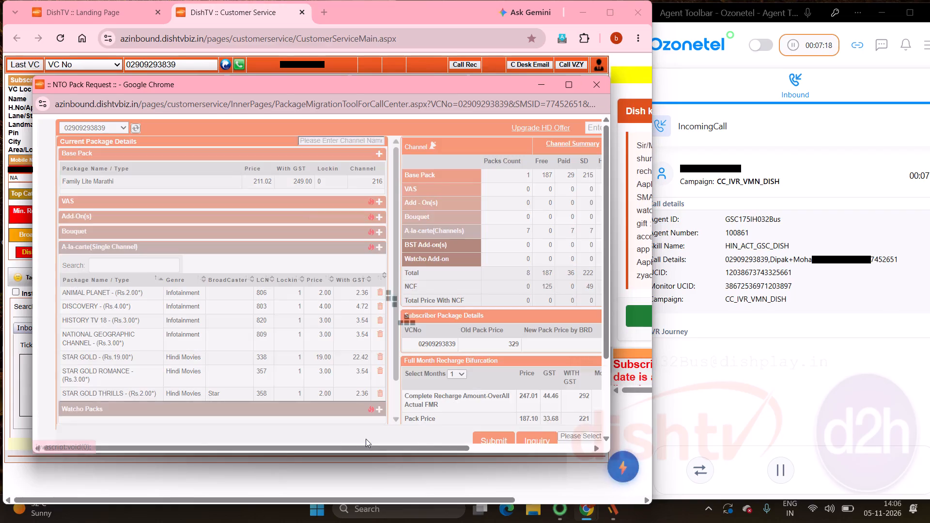
scroll(363, 333, down, 2)
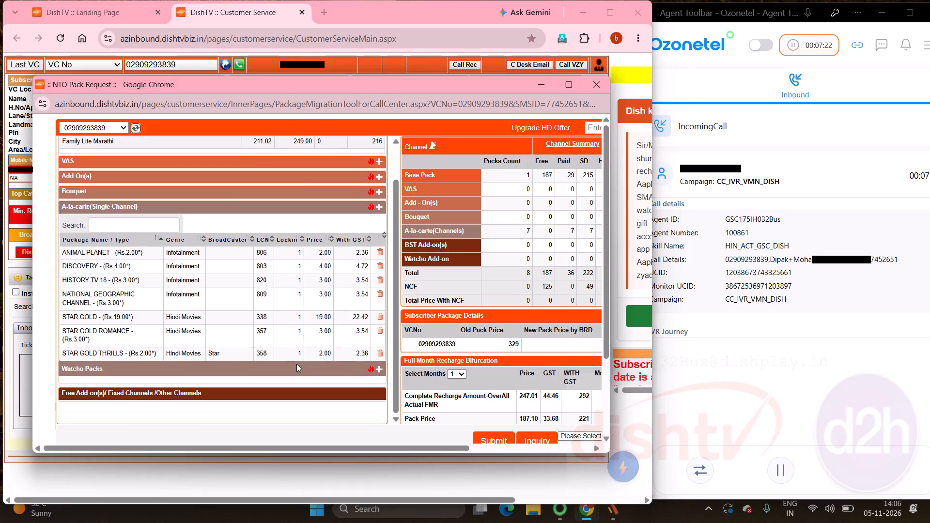
scroll(440, 409, down, 1)
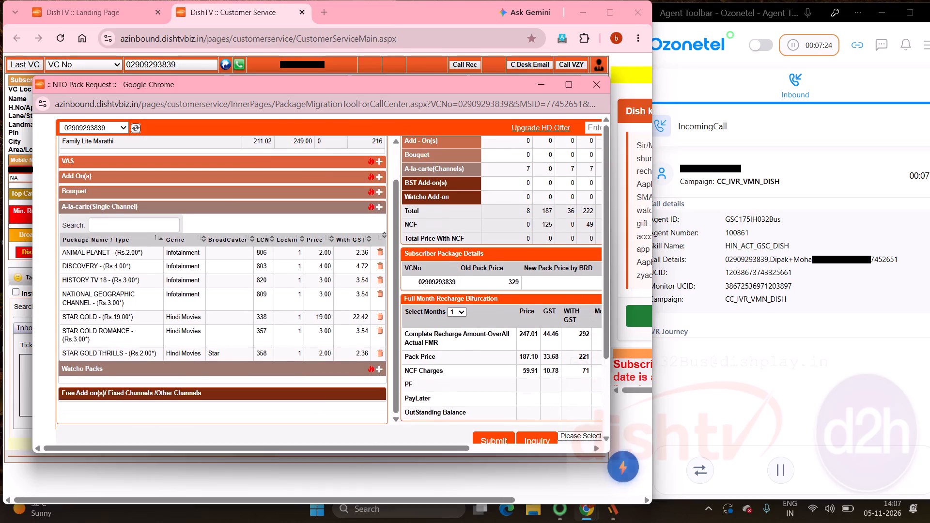
scroll(440, 409, left, 4)
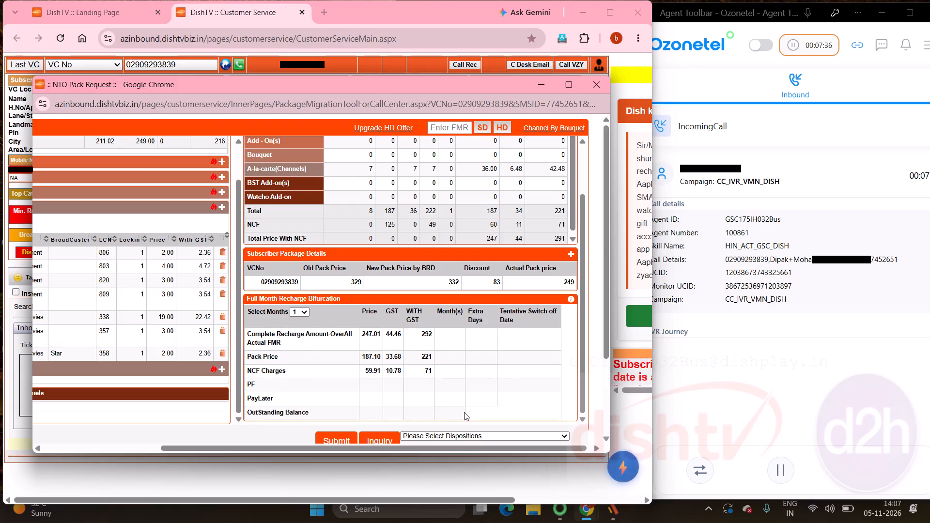
Set the request's disposition to CHANNEL/ADD-ON / BOUQUET - ACTIVATED.
click(495, 437)
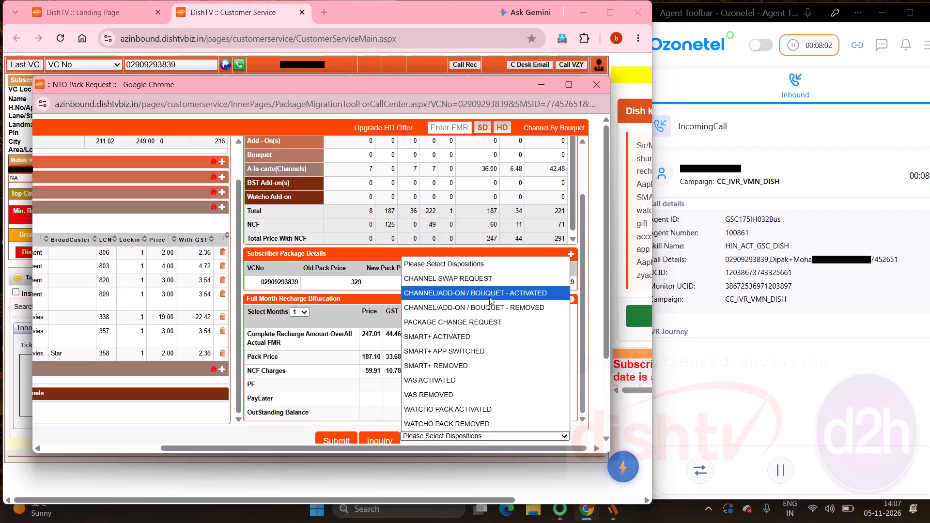
click(489, 297)
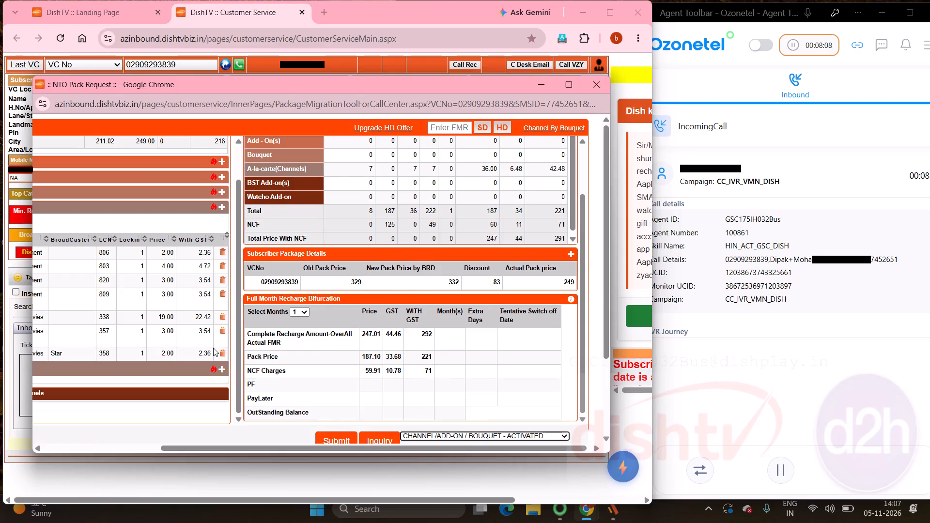
Review the selected A-la-carte channels and their prices in the current package details.
scroll(213, 348, right, 3)
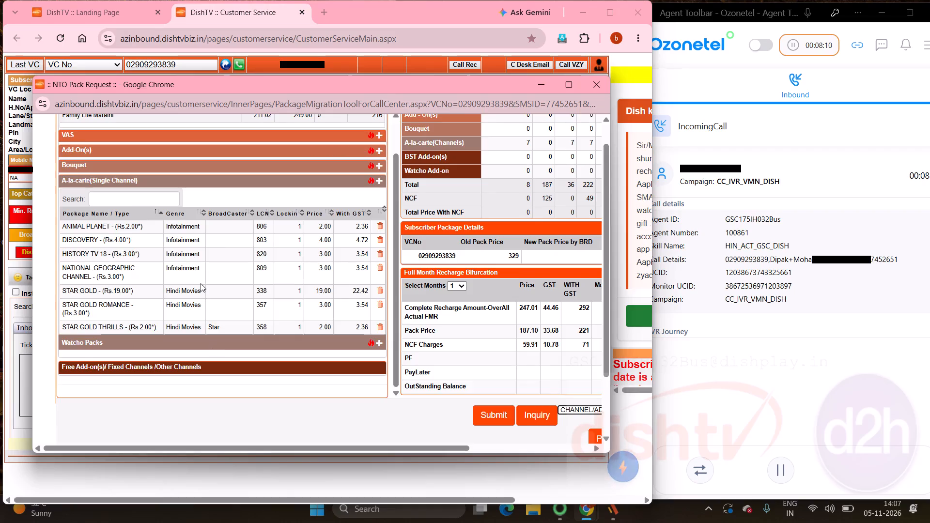
scroll(201, 283, down, 2)
scroll(201, 283, up, 5)
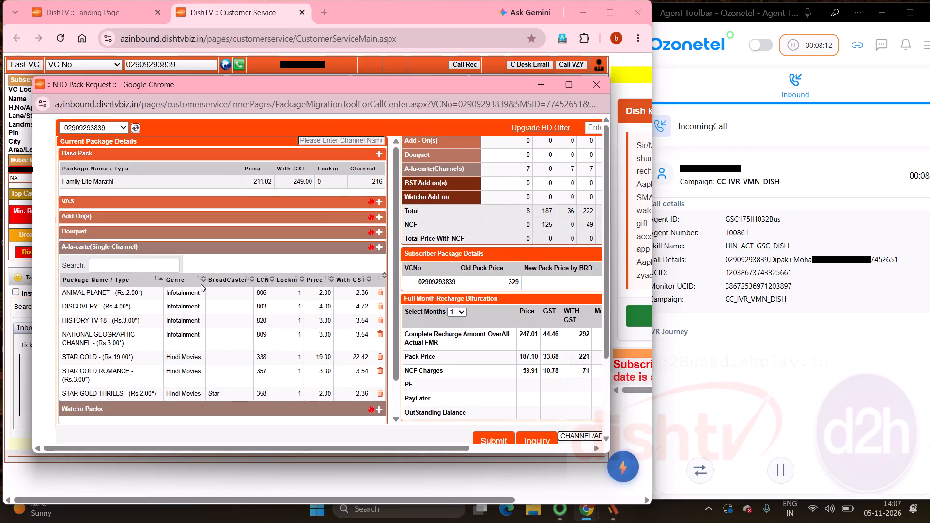
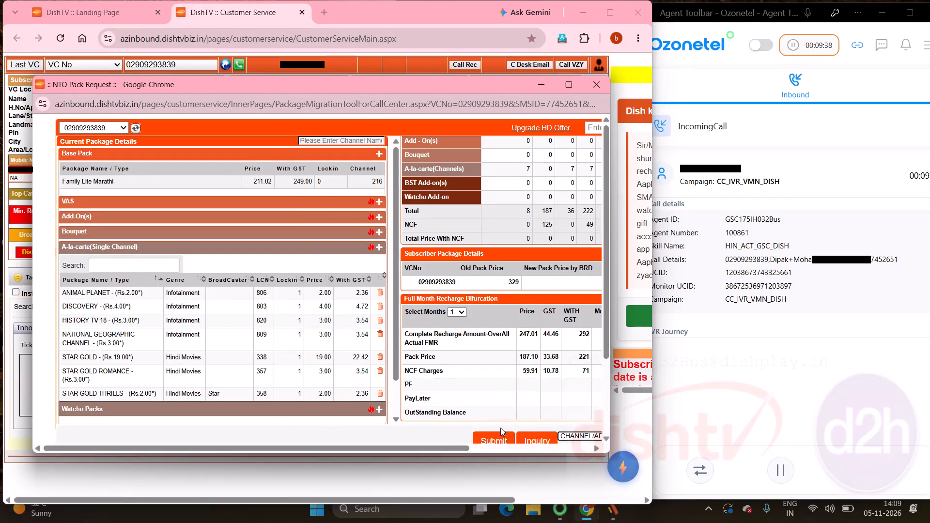
Submit the A-la-carte channel activation request, confirming the Mobile App Promotion script, and close the submission message.
click(493, 438)
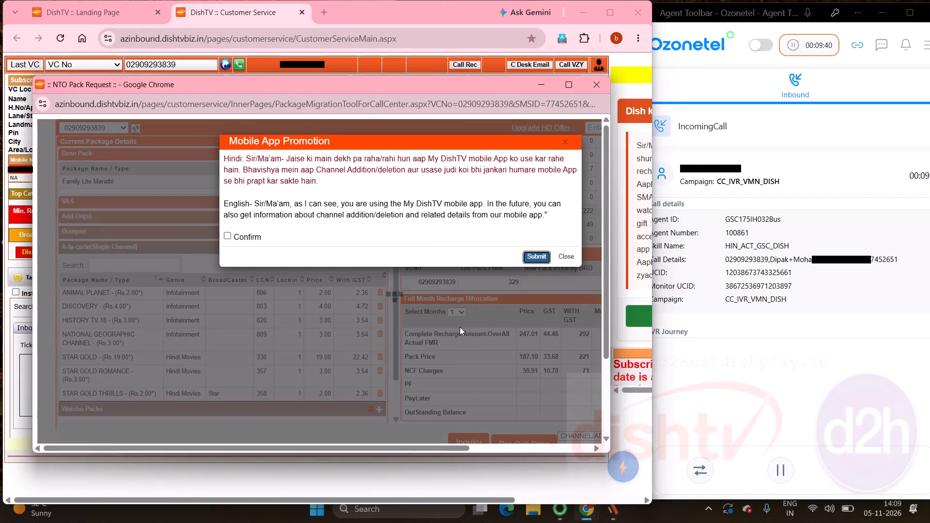
click(227, 235)
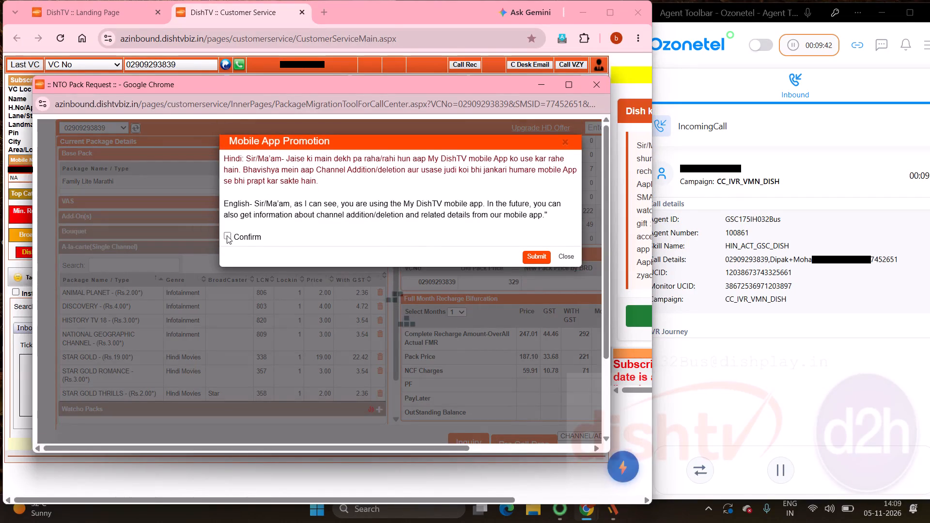
click(538, 257)
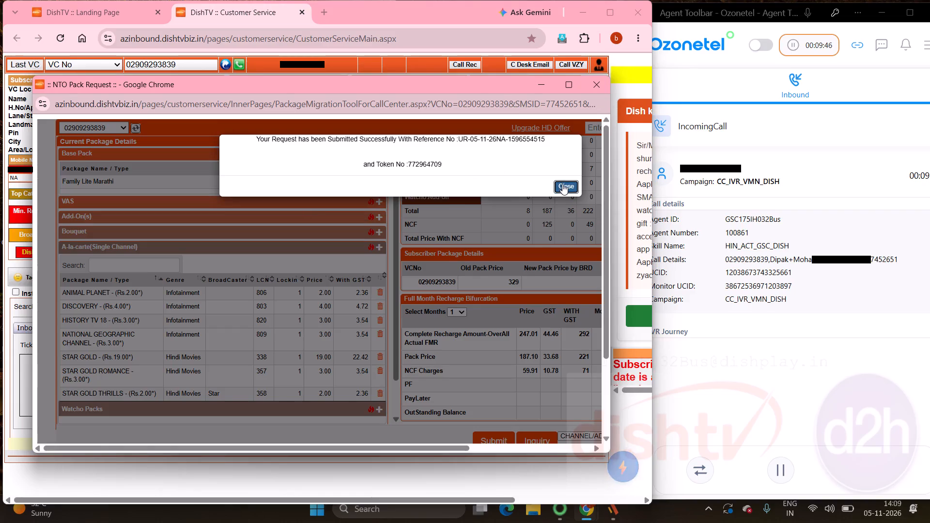
click(563, 184)
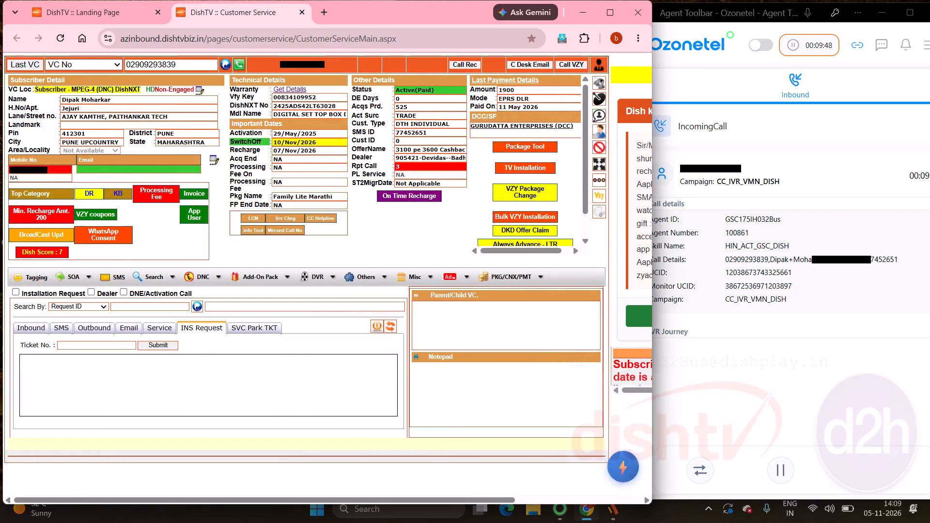
Reload the subscriber's account details by VC number, dismissing the repeat-call notice and closing the Mobile Updation form without changes.
click(224, 63)
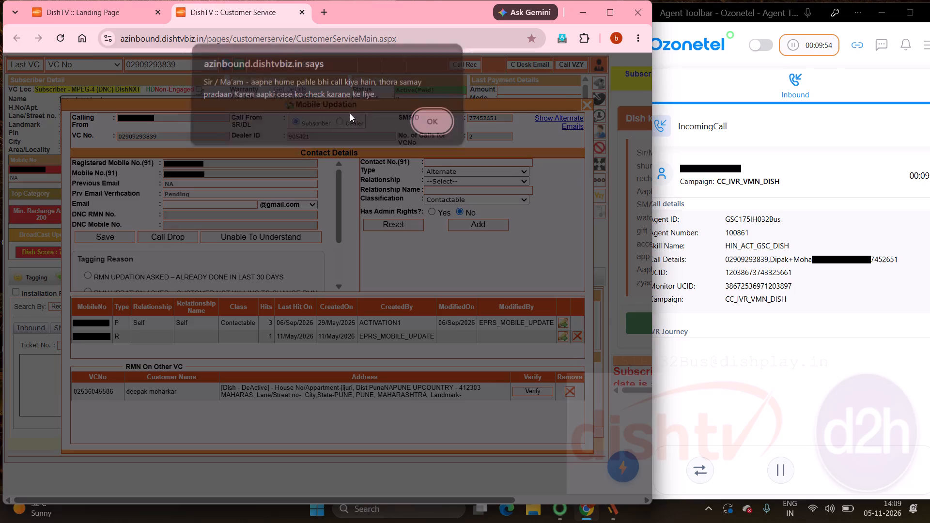
click(439, 124)
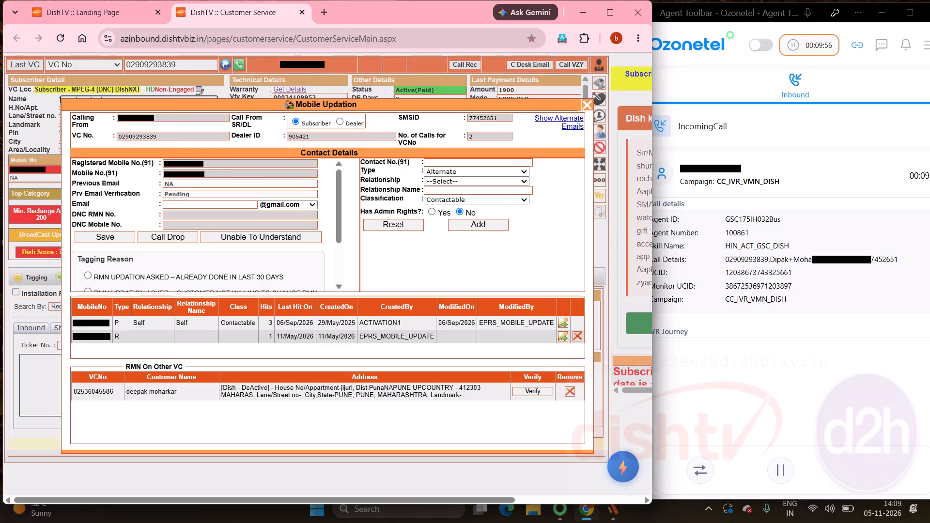
drag(334, 101, 330, 114)
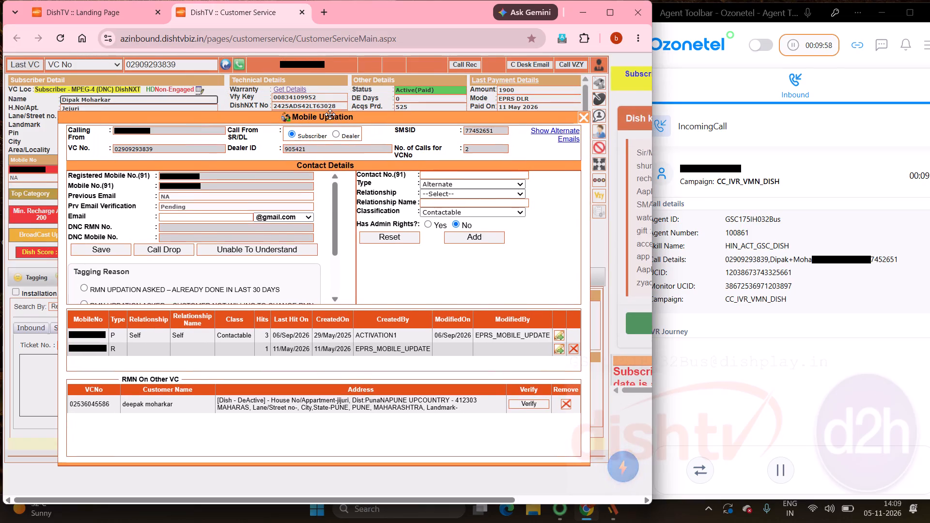
drag(330, 114, 329, 117)
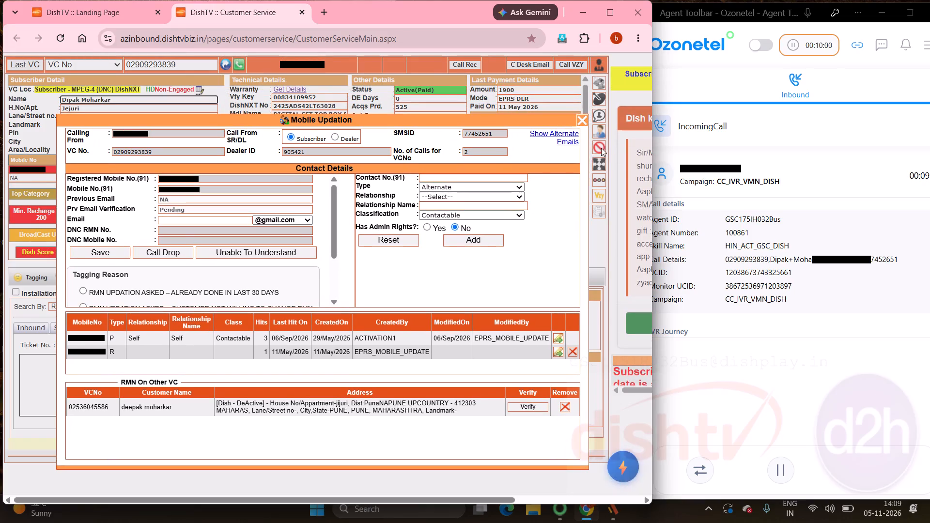
click(585, 119)
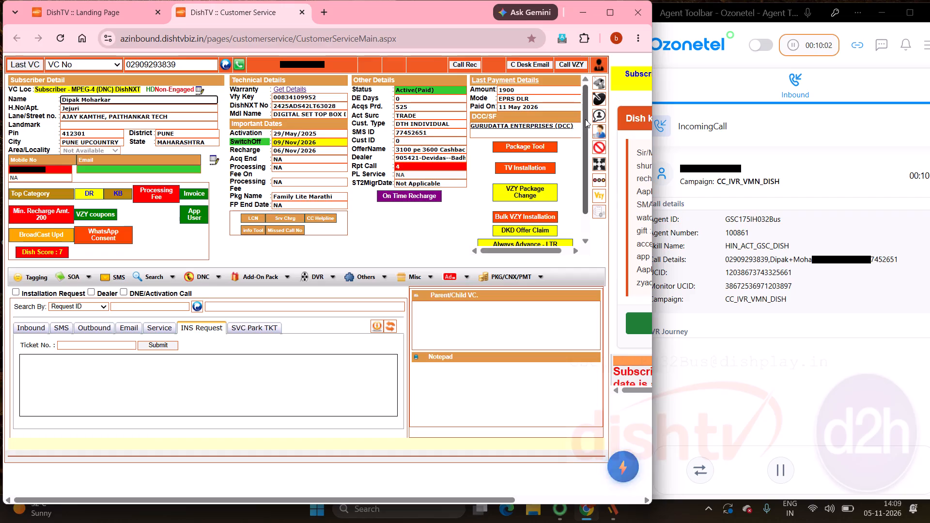
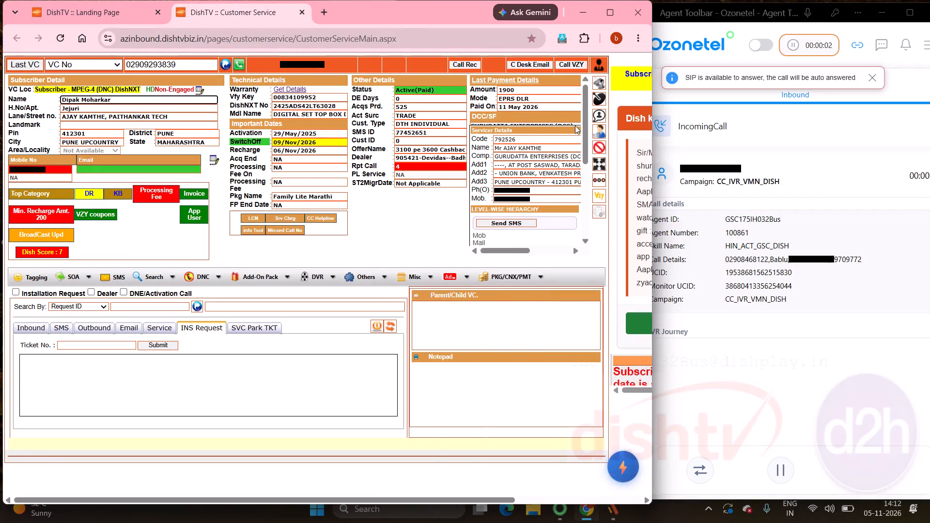
Load the incoming caller's subscriber account, dismiss the Service Priority notice and close the Mobile Updation form without changes.
click(239, 67)
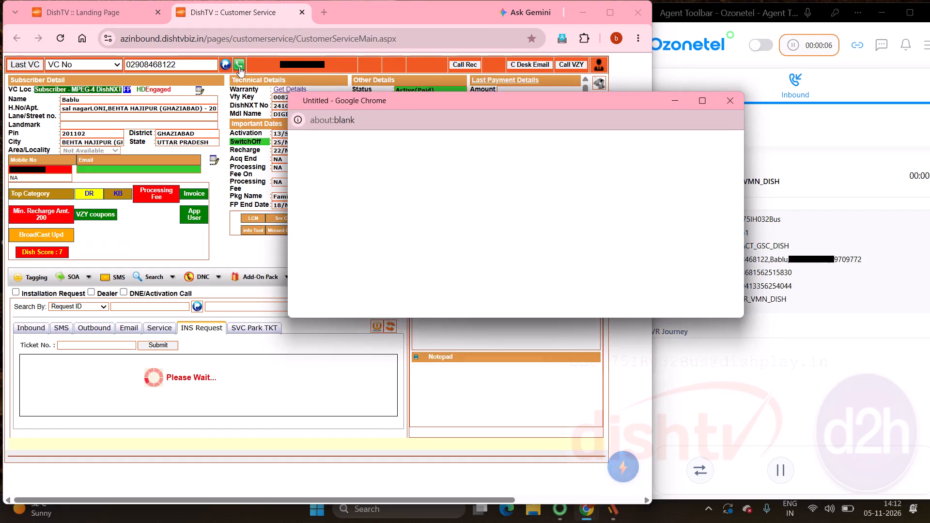
click(743, 98)
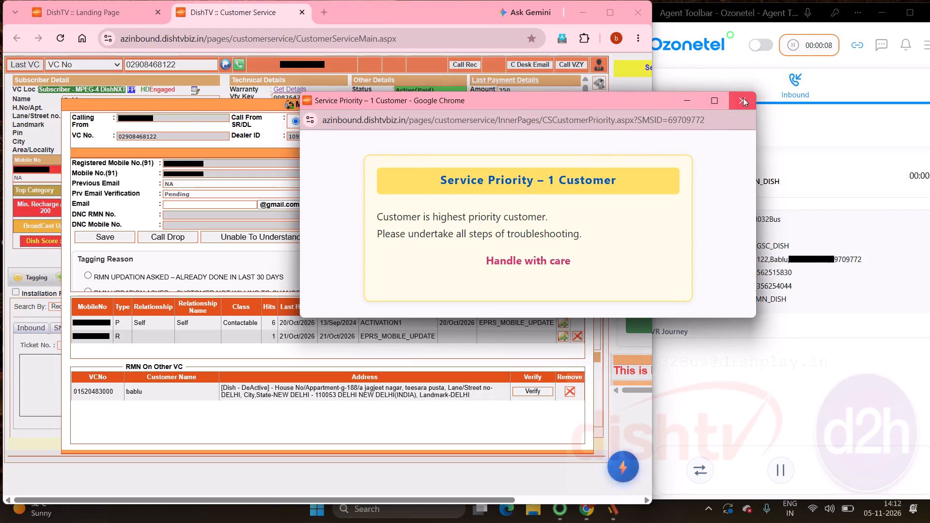
click(587, 105)
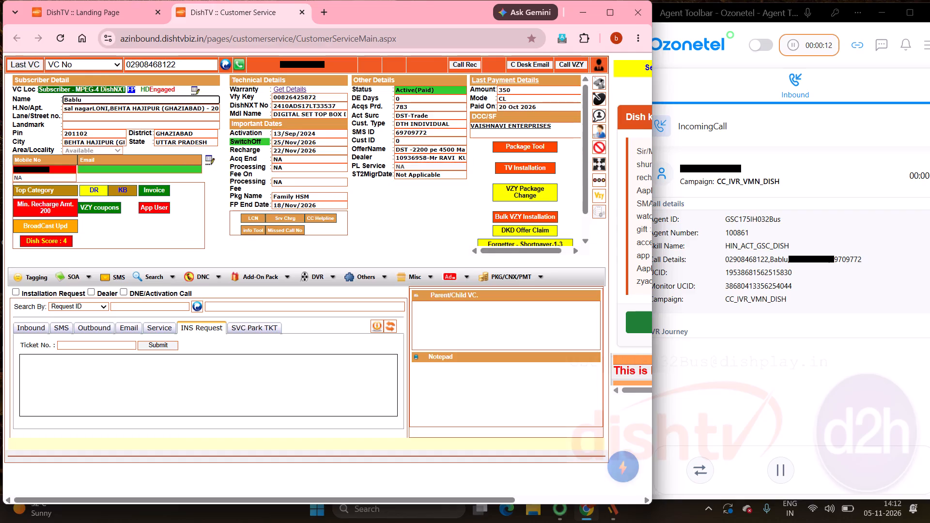
Reload the last VC account, dismissing its notices and the Mobile Updation form, and close the tagging Request form without saving.
click(21, 64)
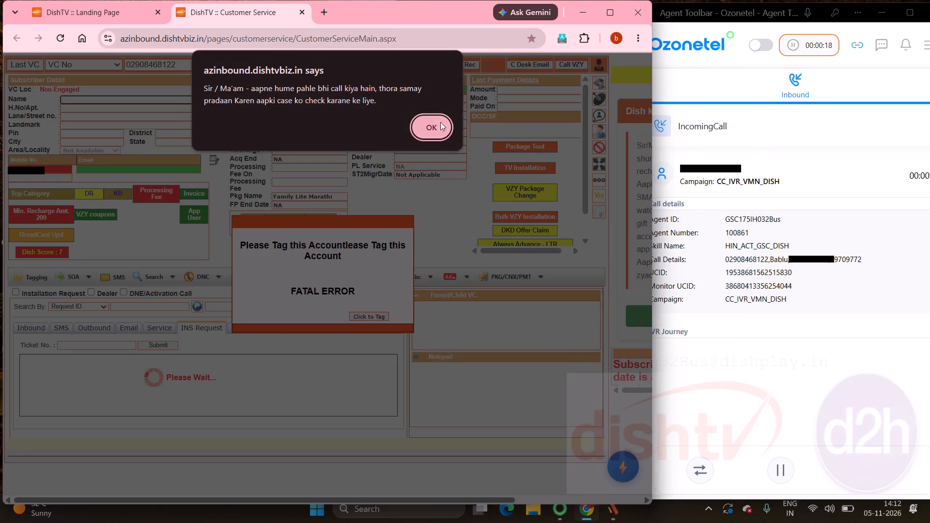
click(435, 126)
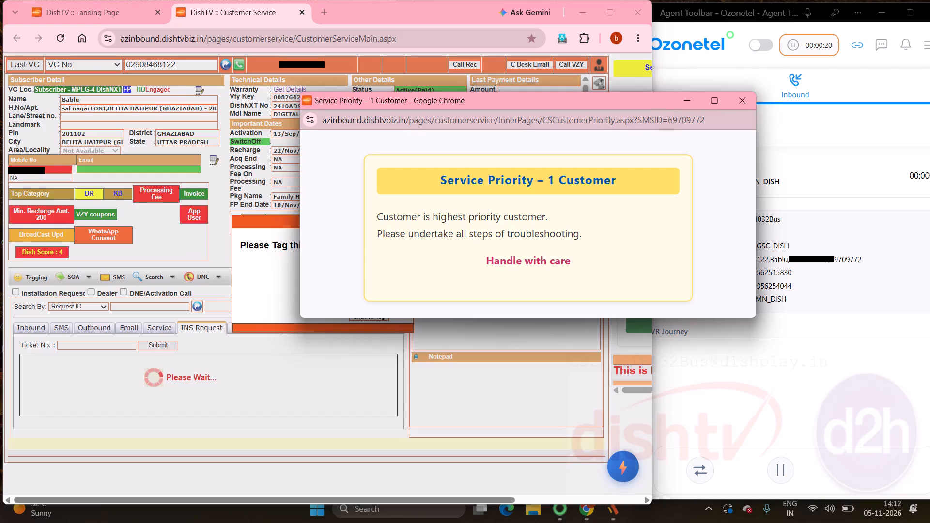
click(744, 100)
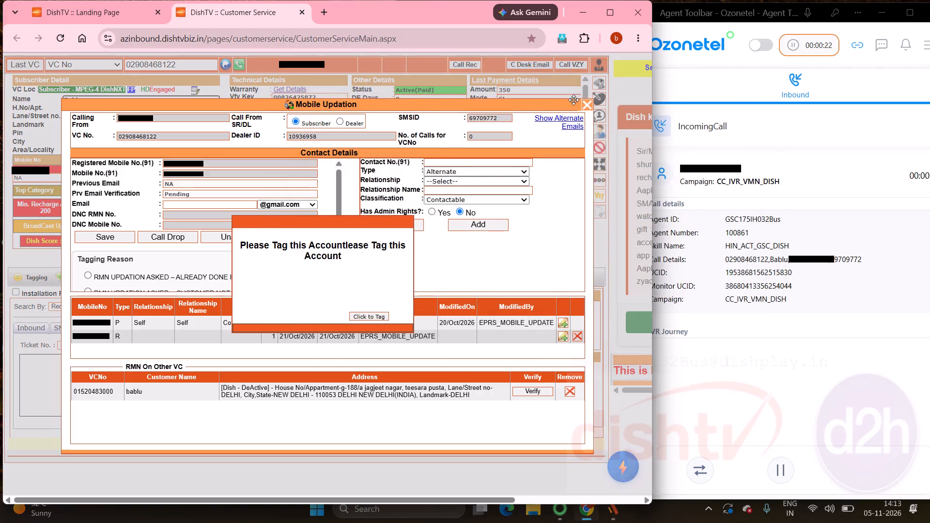
click(589, 108)
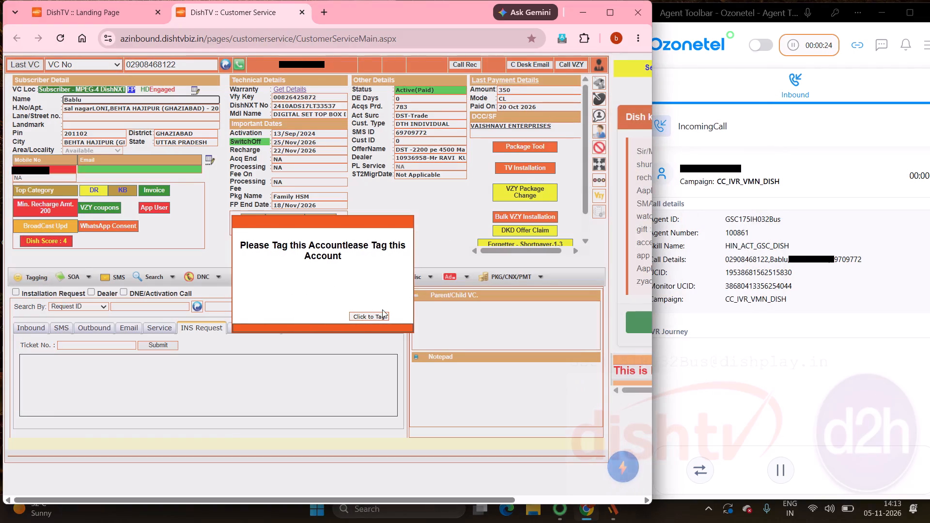
click(375, 313)
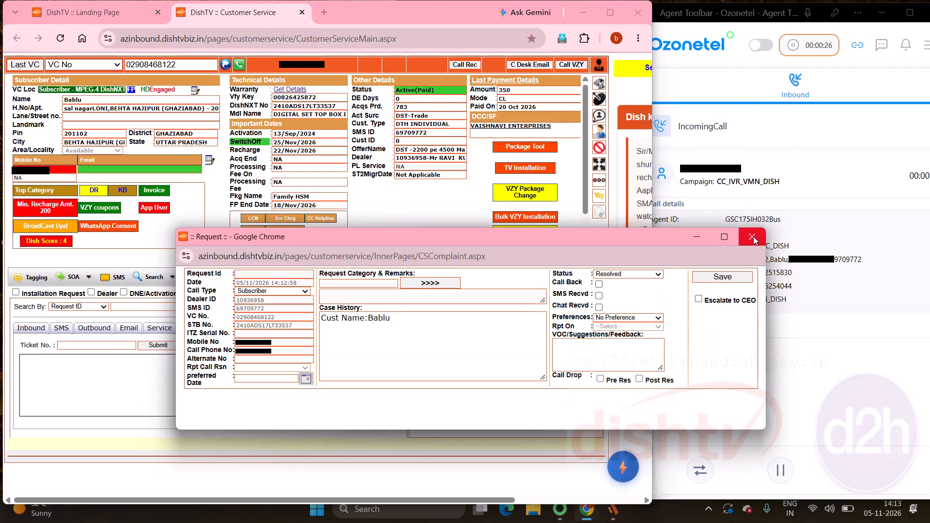
click(753, 236)
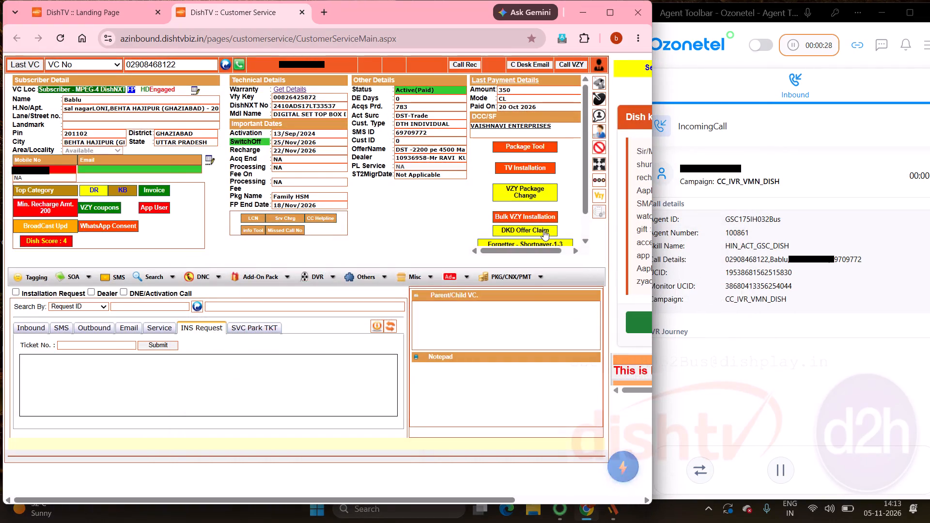
In the Package Tool, find DISNEY CHANNEL (Rs.12.00) with the search "dis", add it to the A-la-carte channels and recalculate the package.
click(524, 146)
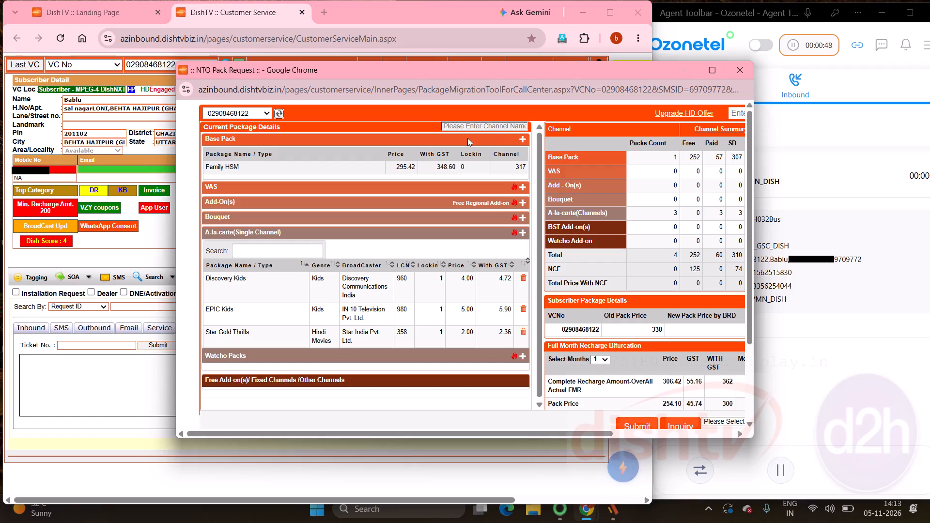
drag(505, 74, 450, 83)
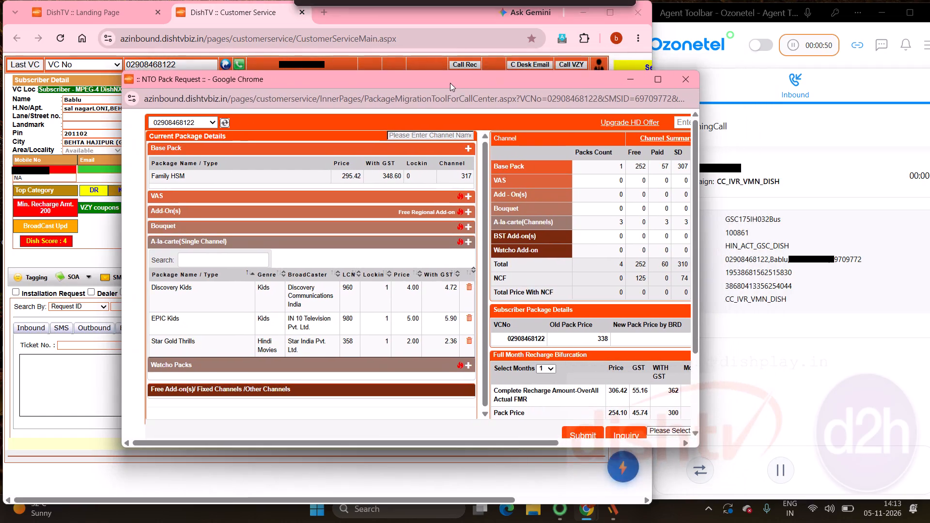
click(467, 243)
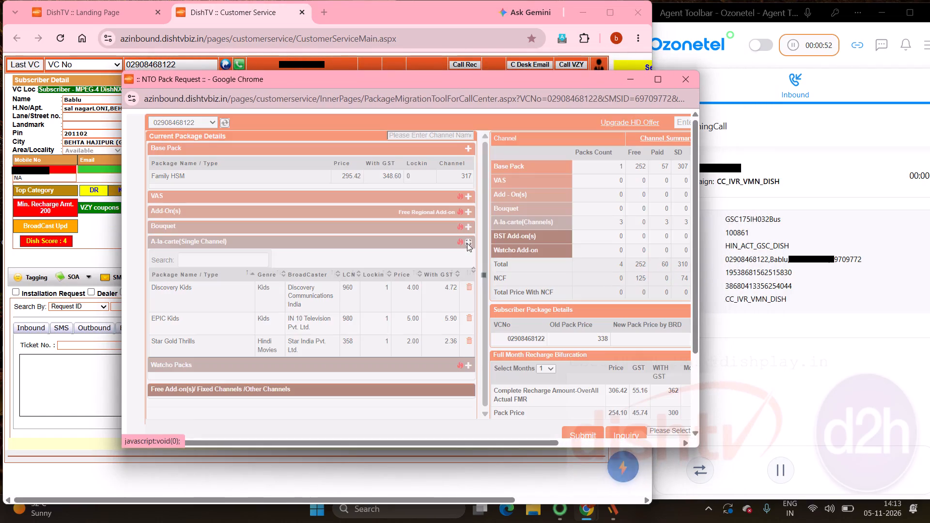
click(410, 135)
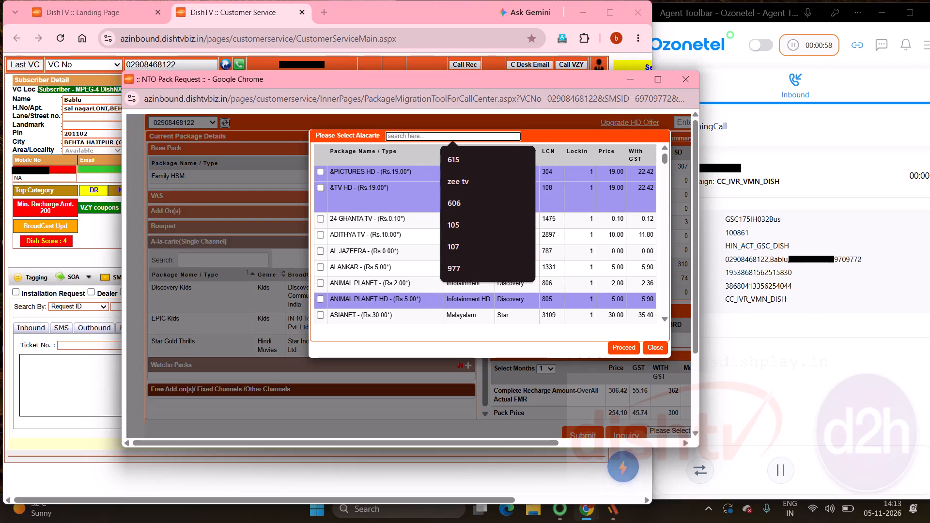
key(d)
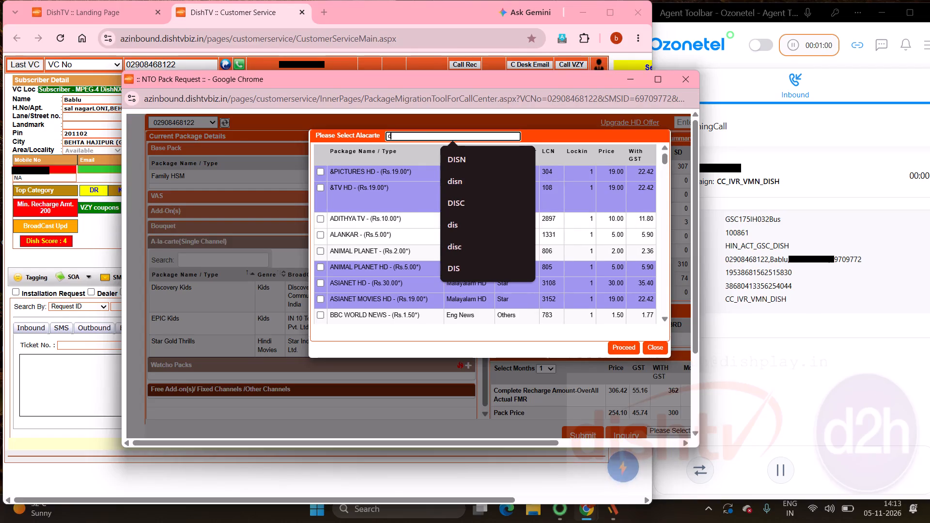
text(is)
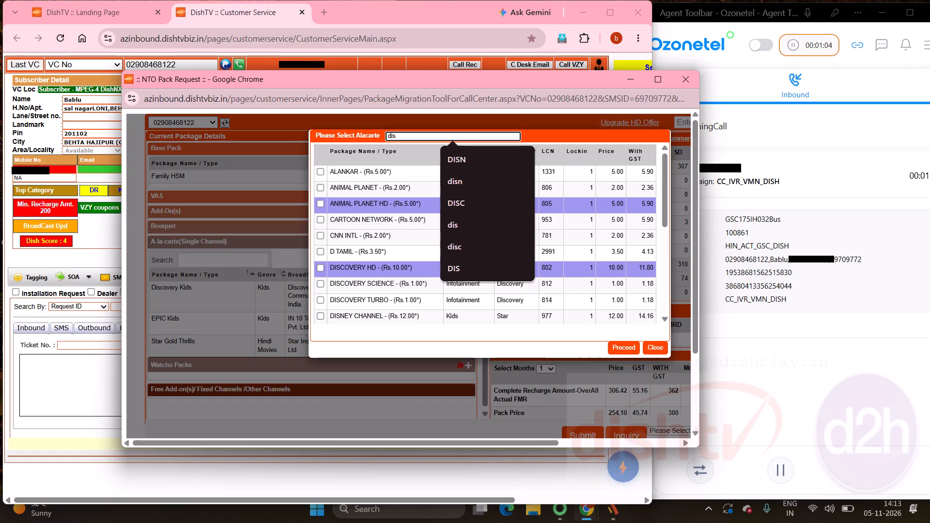
click(319, 317)
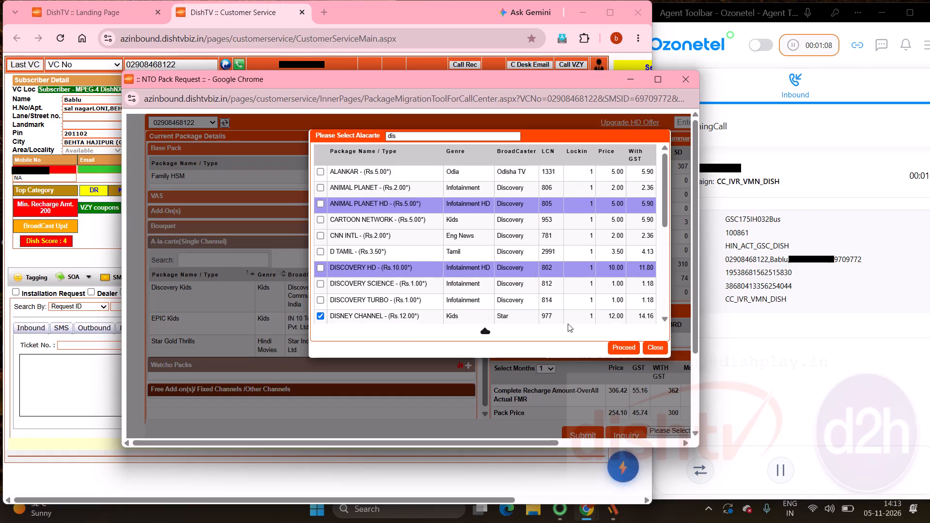
click(624, 351)
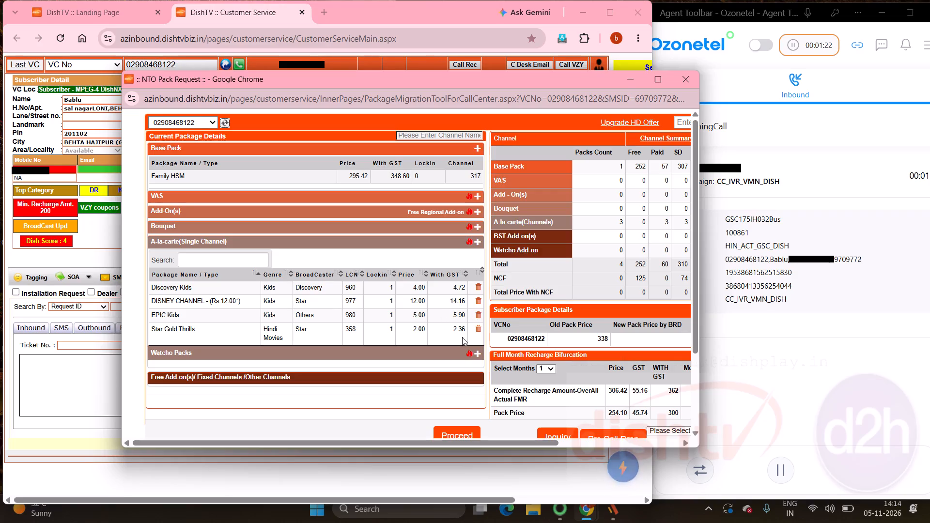
click(458, 433)
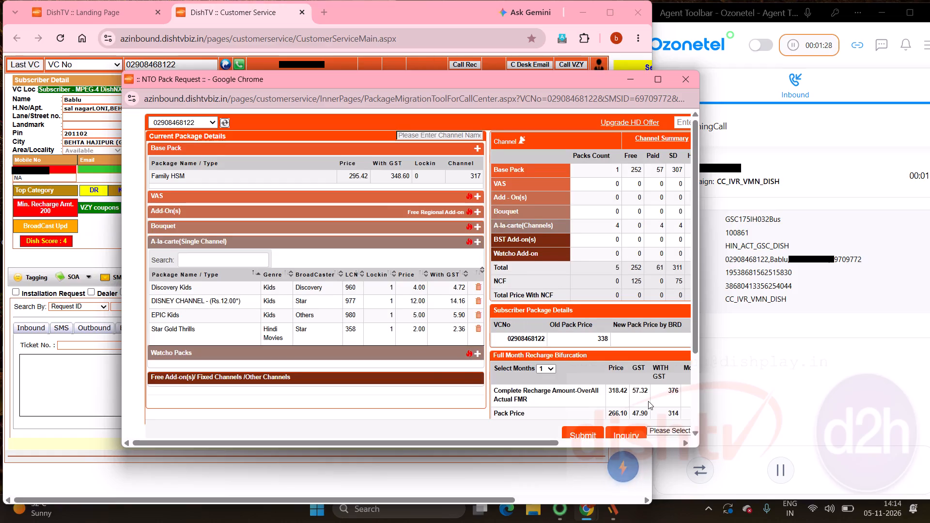
Submit the request with disposition CHANNEL/ADD-ON / BOUQUET - ACTIVATED, confirming the Mobile App Promotion script, and close the submission message.
scroll(648, 401, left, 4)
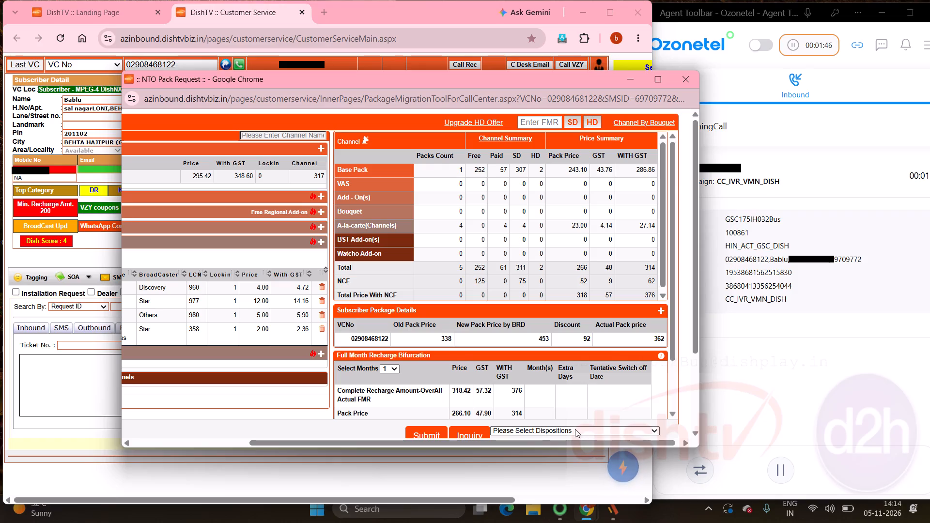
scroll(290, 295, right, 4)
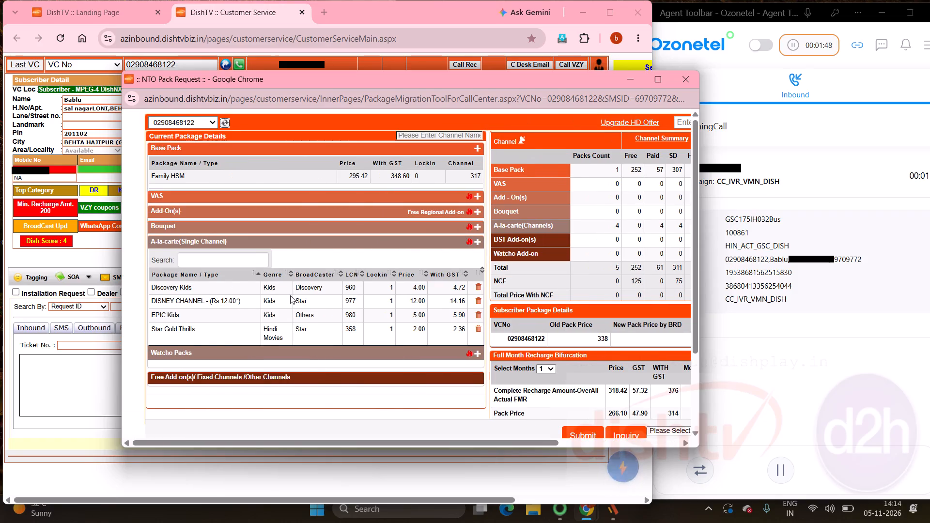
scroll(290, 295, left, 4)
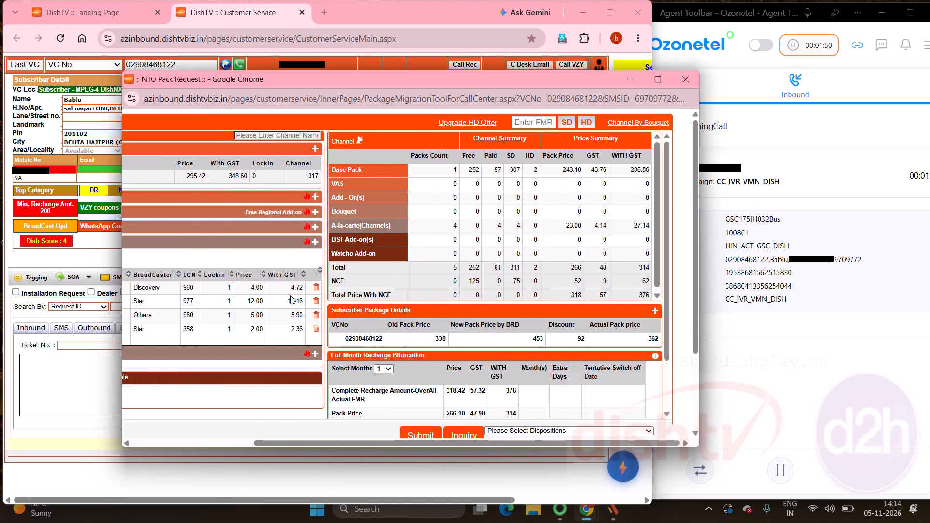
click(524, 430)
click(531, 289)
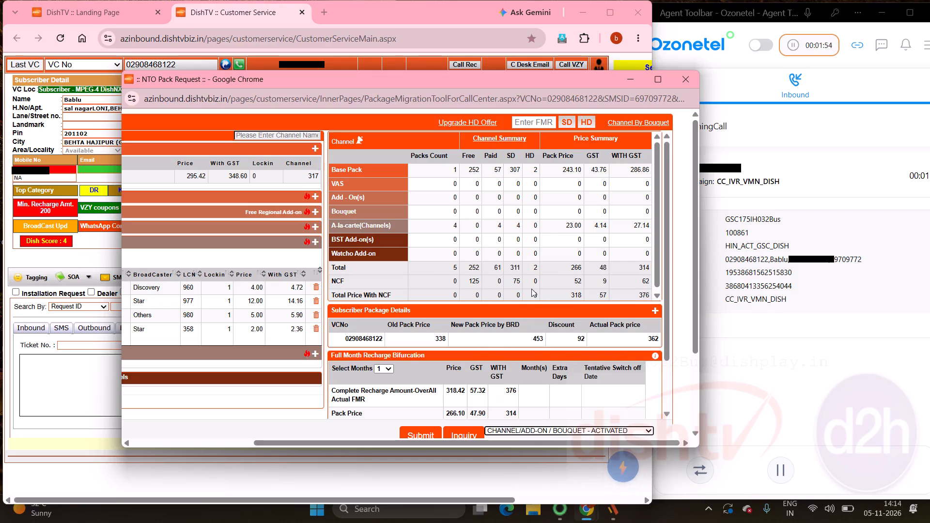
click(418, 432)
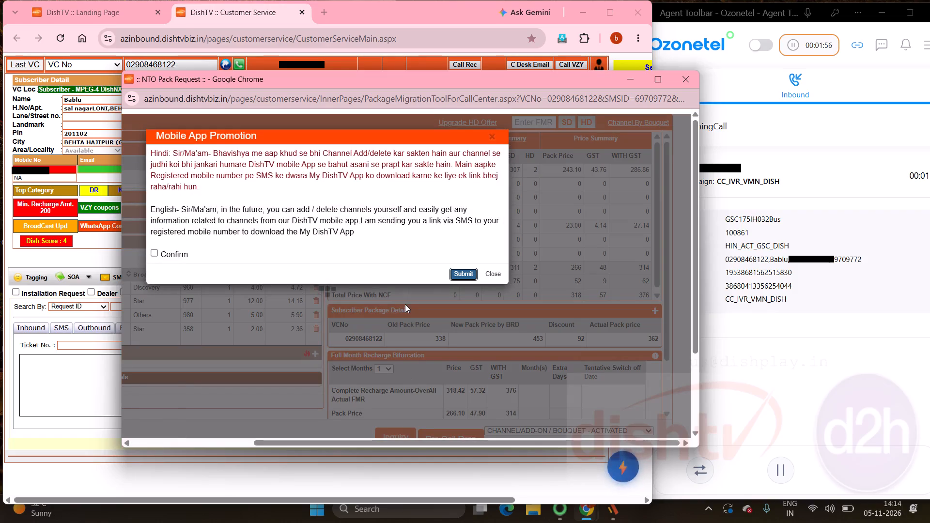
click(155, 253)
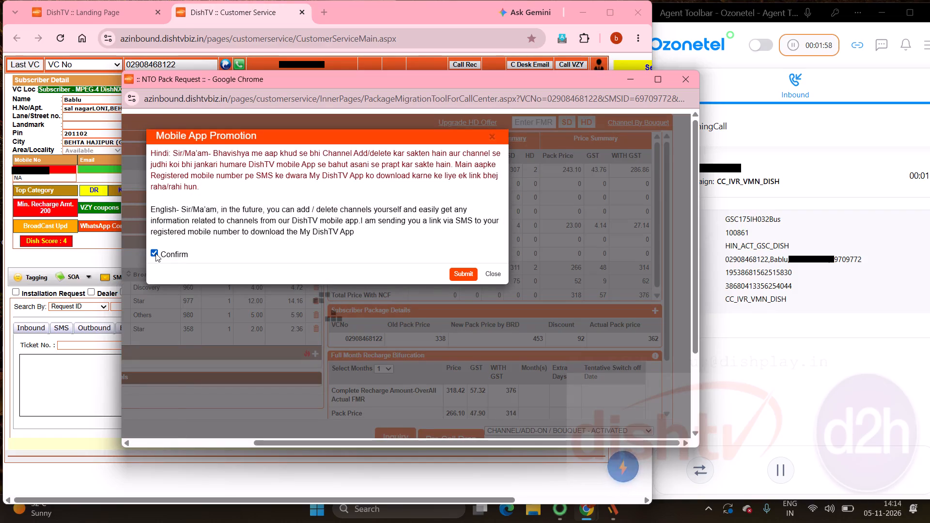
click(459, 277)
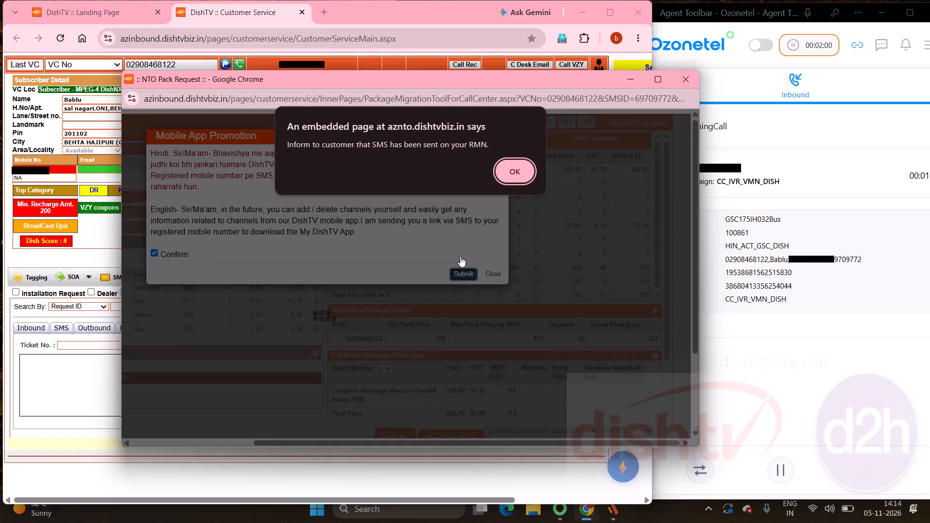
click(507, 176)
scroll(507, 176, up, 3)
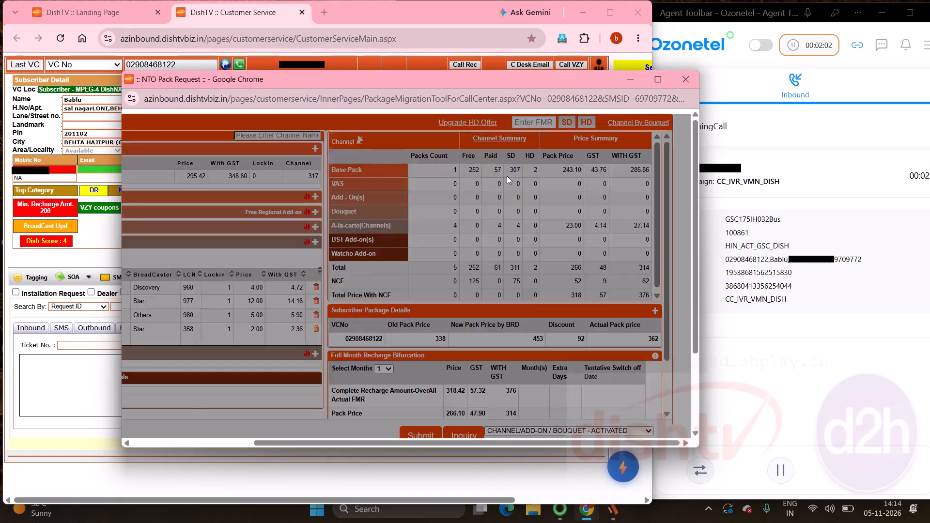
click(500, 178)
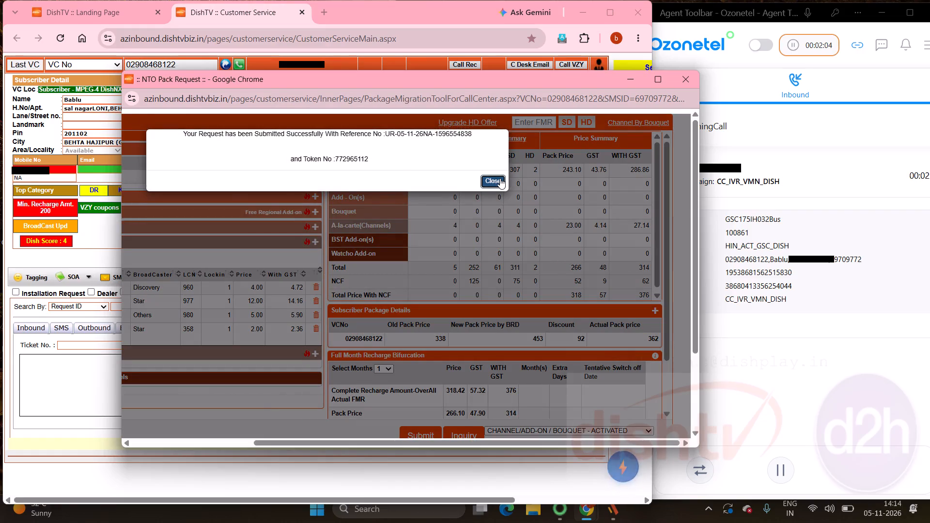
Save a GUIDED DIY JOURNEY WHATS/MOBILE APP- NOT INTERESTED request with that text as Case History and the mobile number as Alternate No, skipping the survey.
click(351, 309)
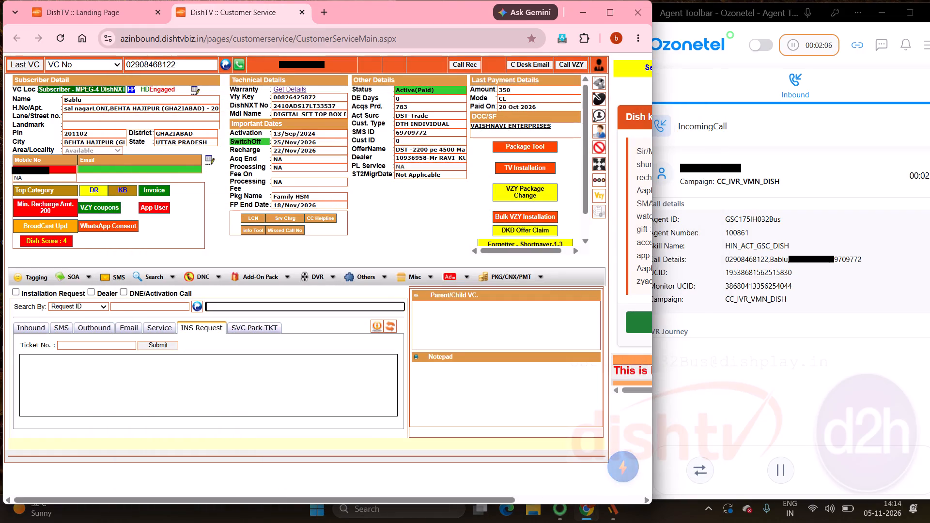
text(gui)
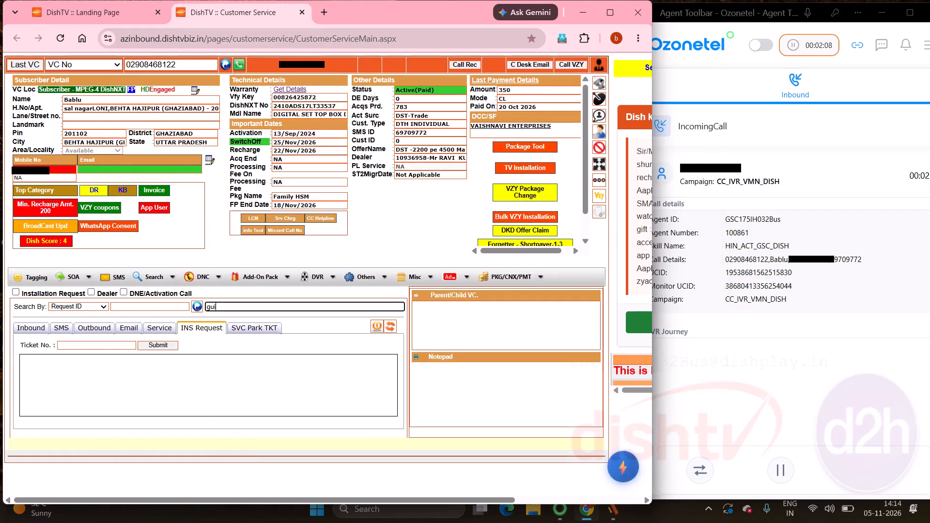
click(323, 327)
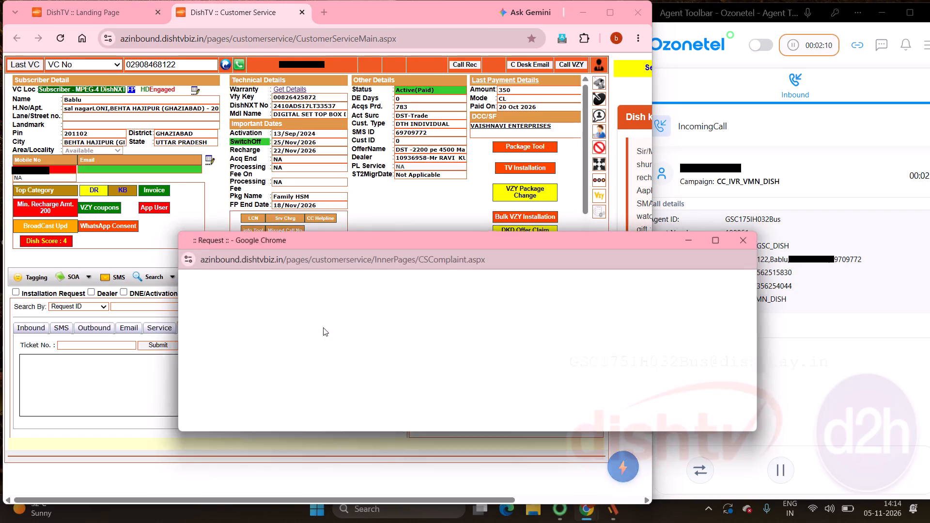
drag(490, 296, 275, 298)
drag(362, 298, 369, 331)
drag(274, 344, 211, 338)
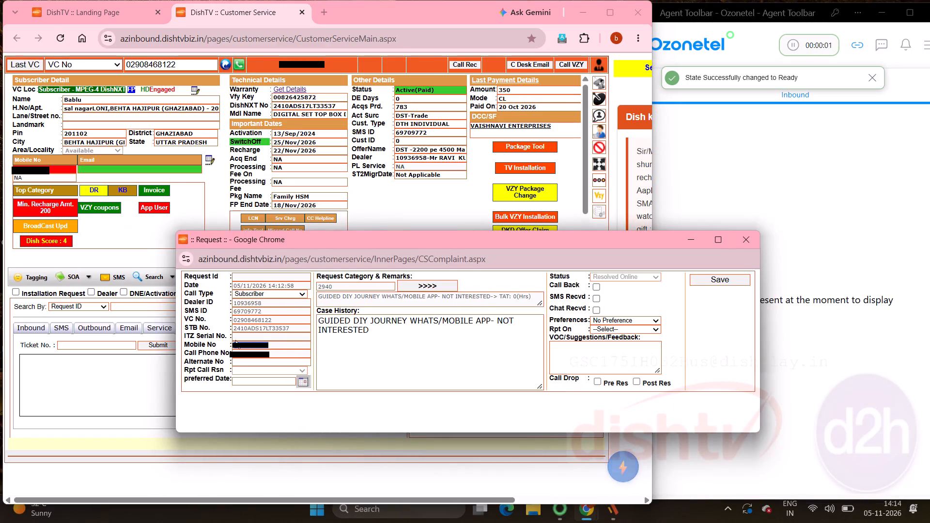
drag(248, 346, 252, 362)
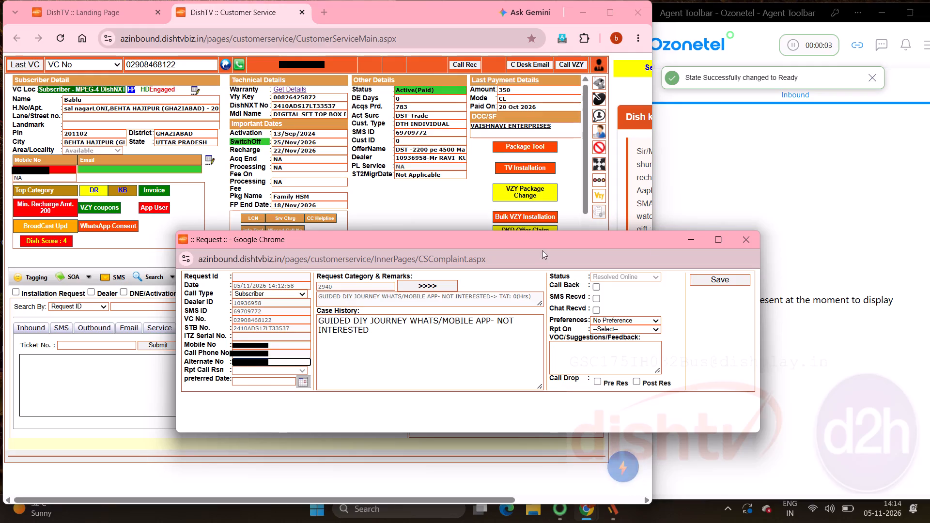
click(712, 281)
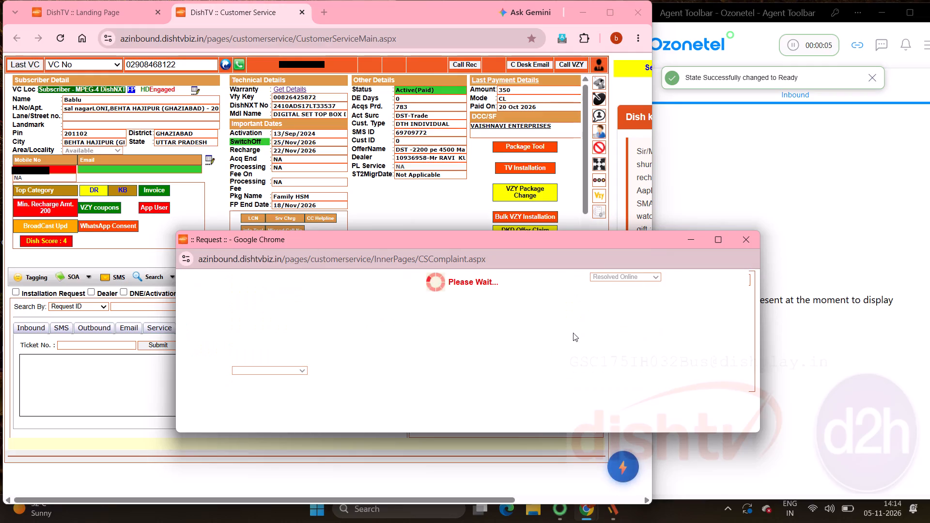
click(574, 330)
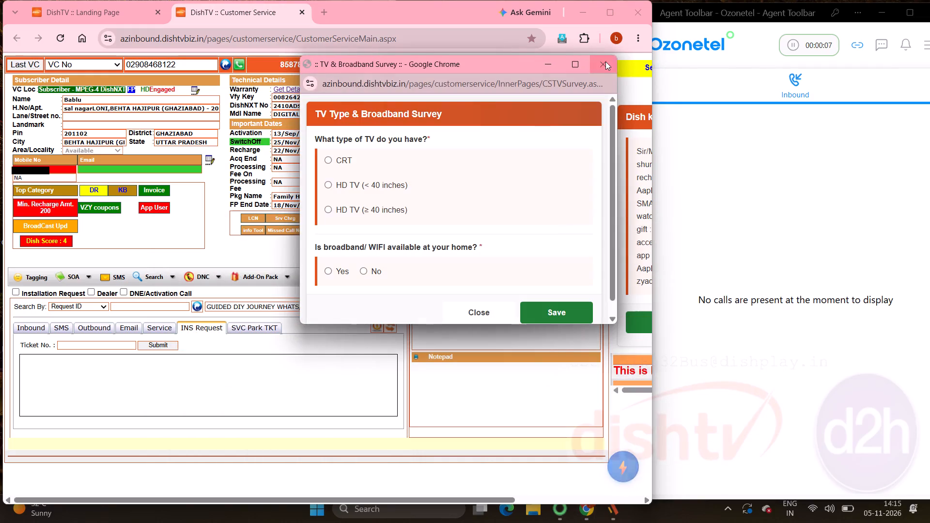
click(605, 59)
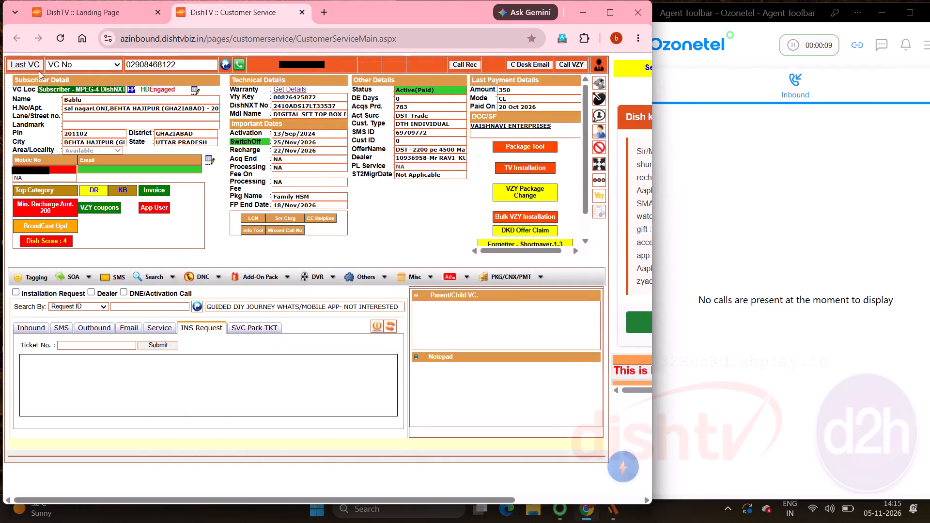
Load the last VC account, dismiss the repeat-call notice and close the Mobile Updation form without changes.
click(21, 63)
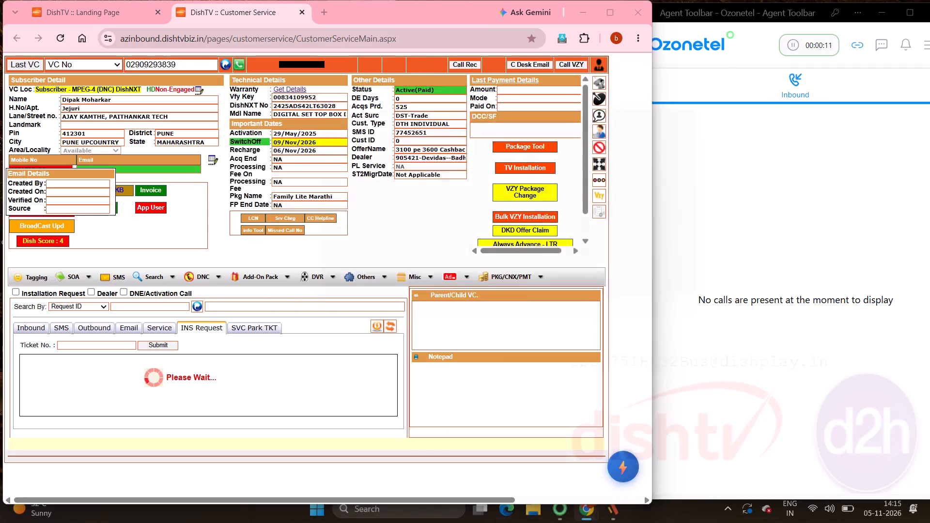
click(258, 308)
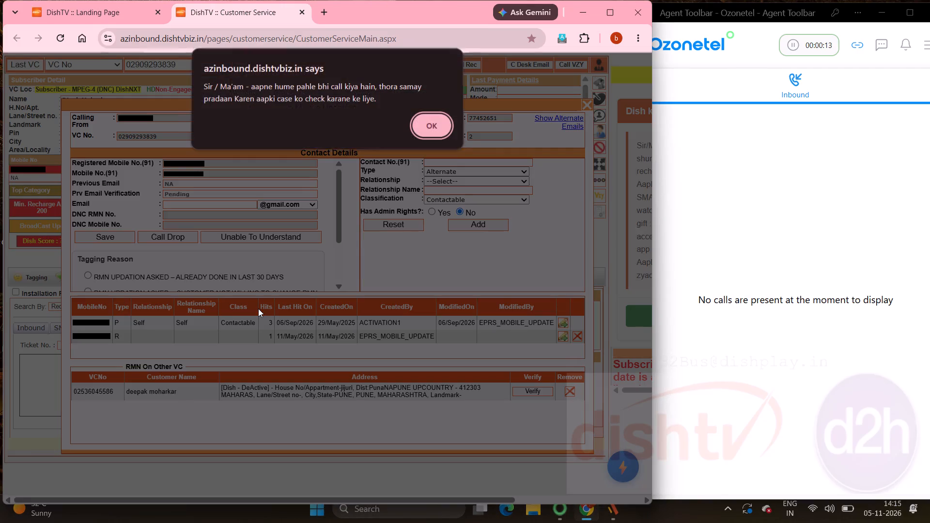
click(427, 128)
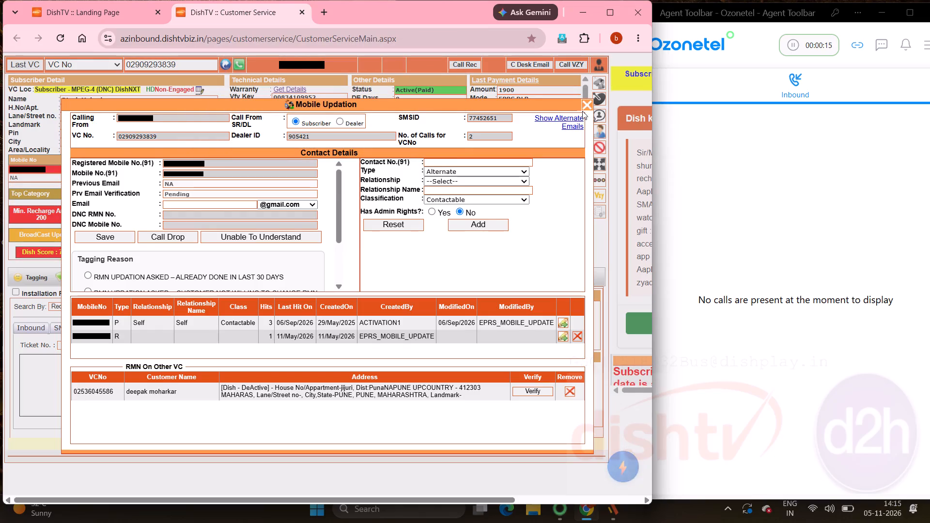
click(588, 103)
For this account, register a GUIDED DIY JOURNEY WHATS/MOBILE APP- NOT INTERESTED request with that text as Case History and the mobile number as Alternate No.
click(311, 304)
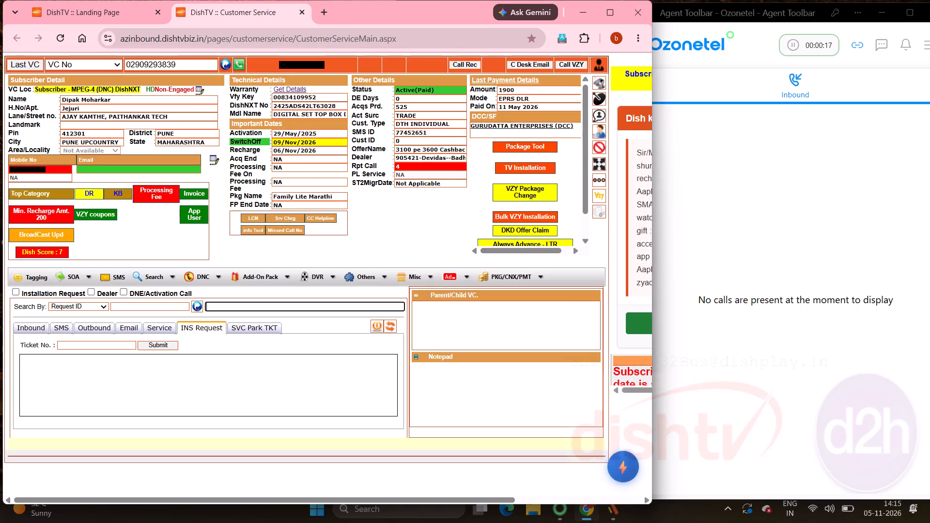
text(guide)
click(297, 327)
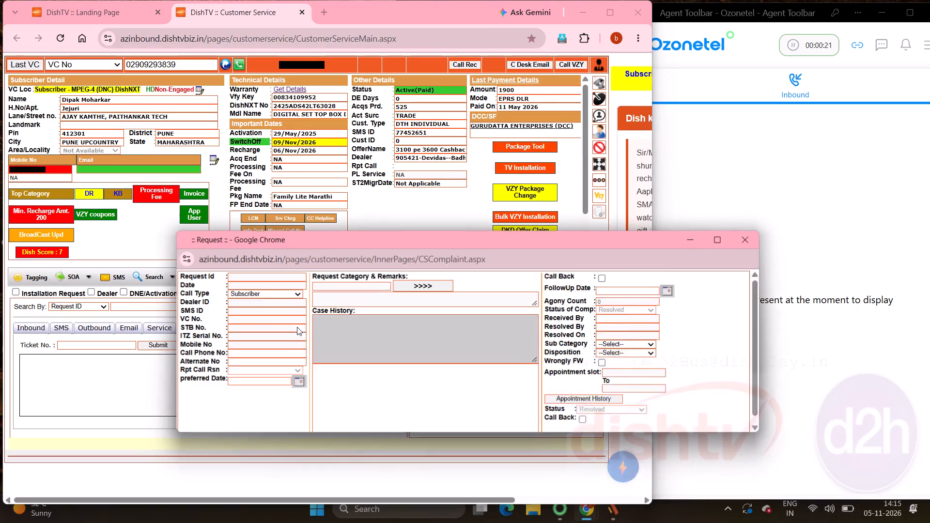
drag(494, 295, 270, 293)
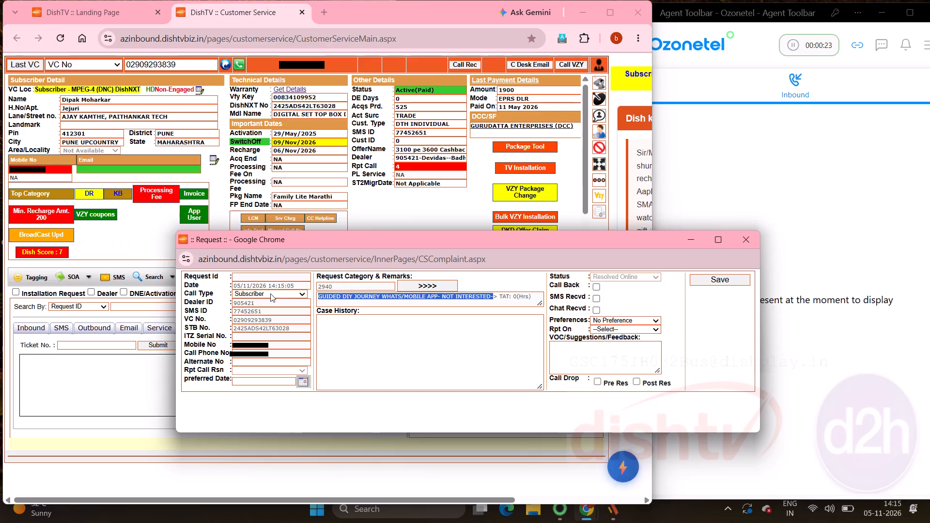
drag(403, 297, 406, 349)
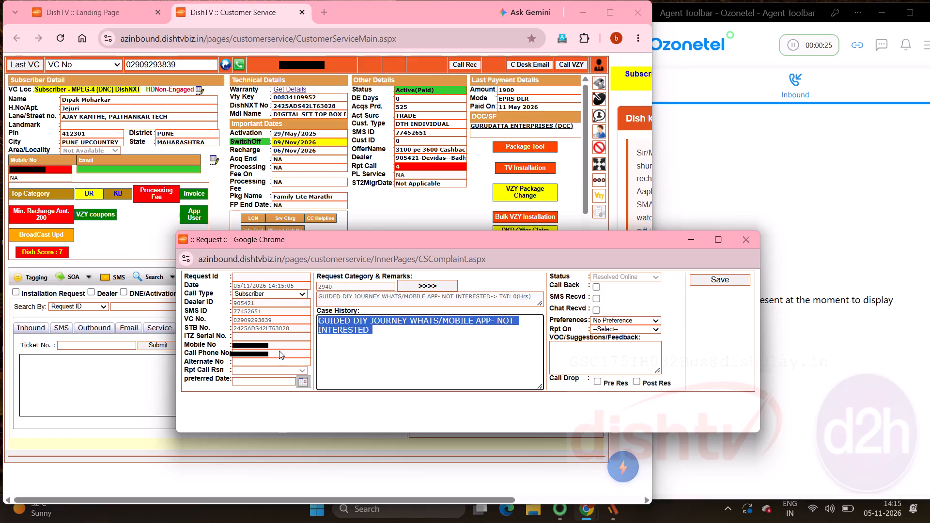
drag(272, 346, 213, 345)
drag(259, 343, 260, 359)
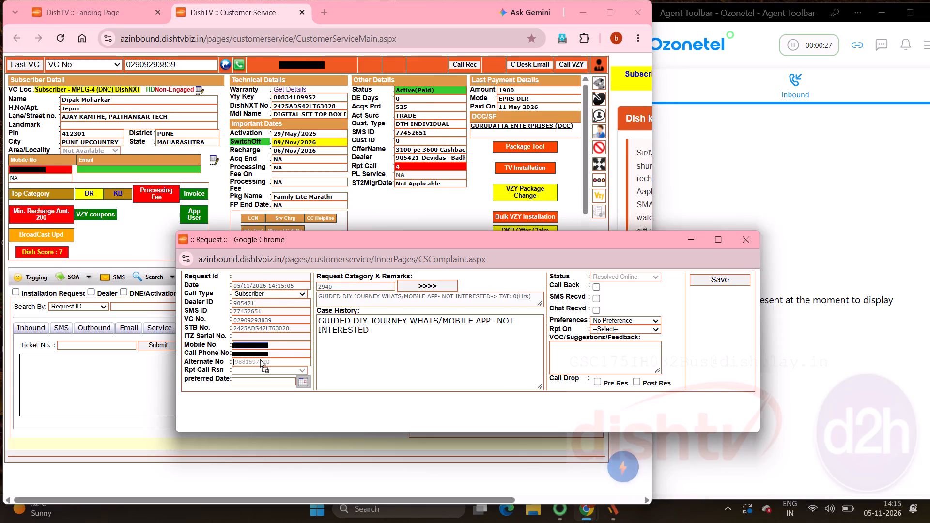
drag(260, 359, 259, 360)
click(721, 279)
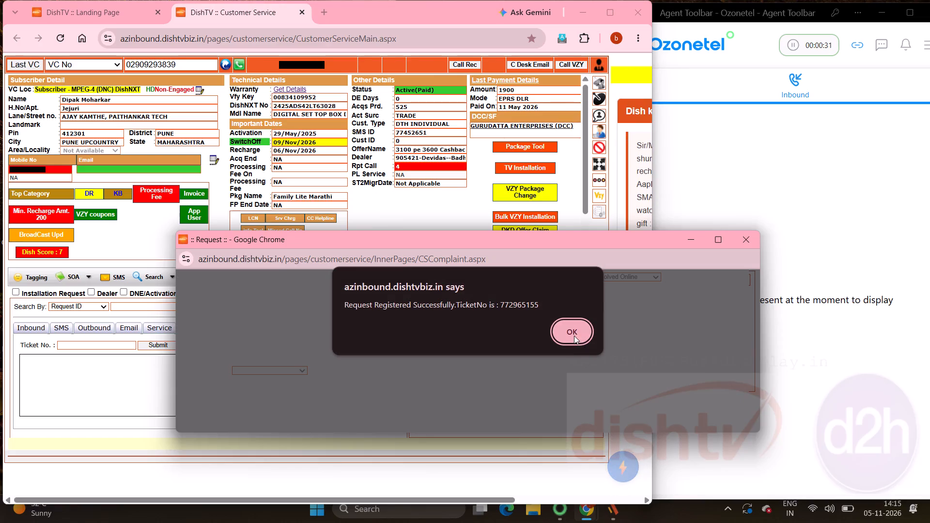
click(574, 336)
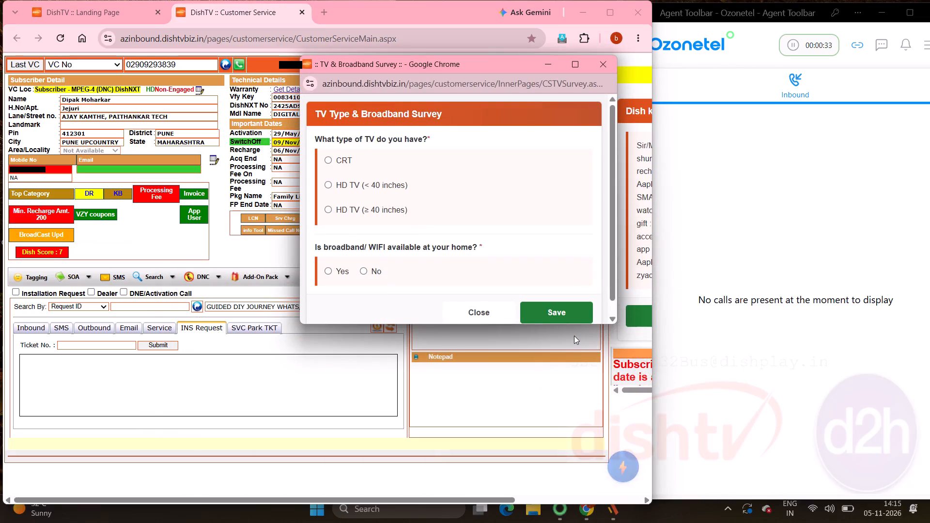
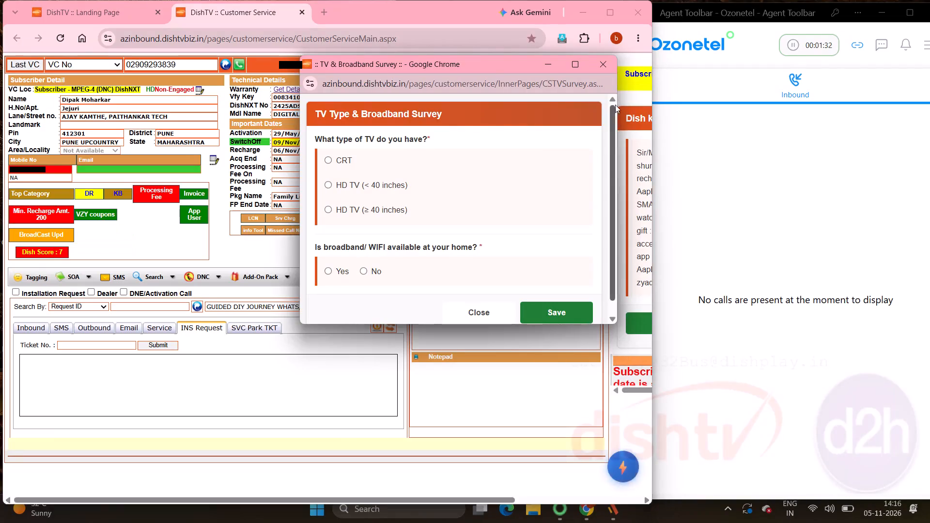
Dismiss the TV Type & Broadband Survey without answering it and review the Dish ki Diwali Offer and Messages beside the subscriber's account.
click(604, 65)
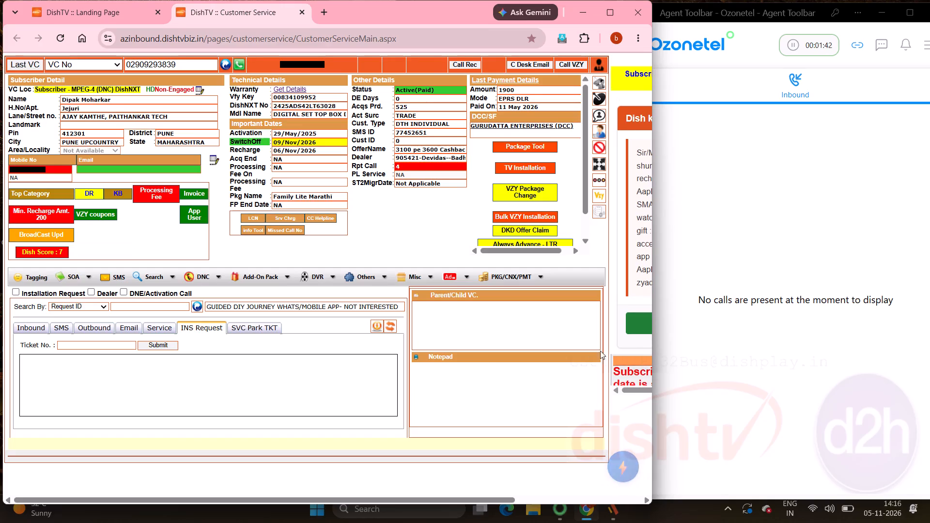
scroll(616, 344, left, 5)
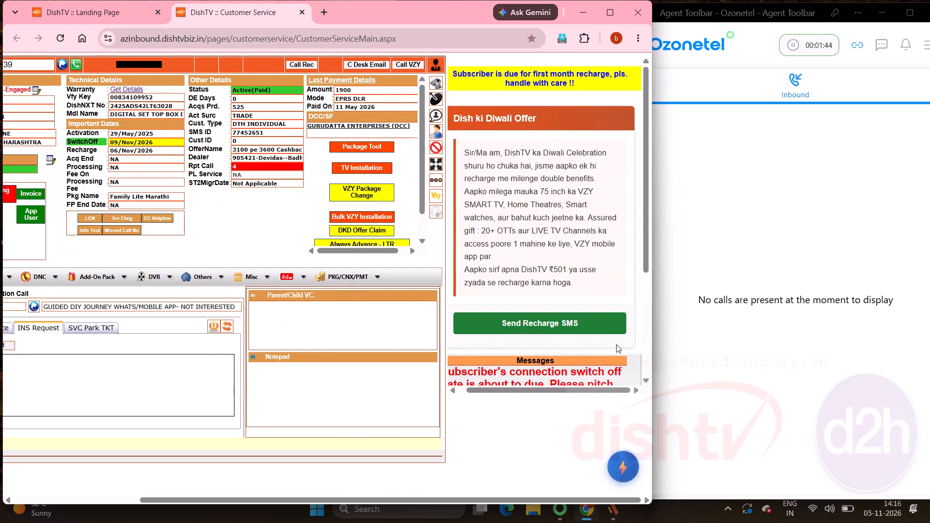
scroll(616, 344, down, 3)
scroll(616, 344, up, 3)
scroll(616, 344, right, 2)
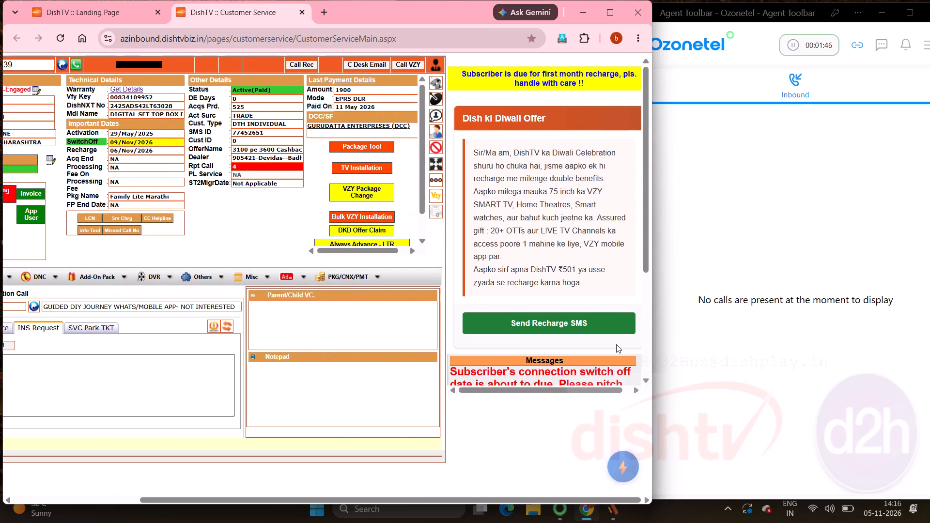
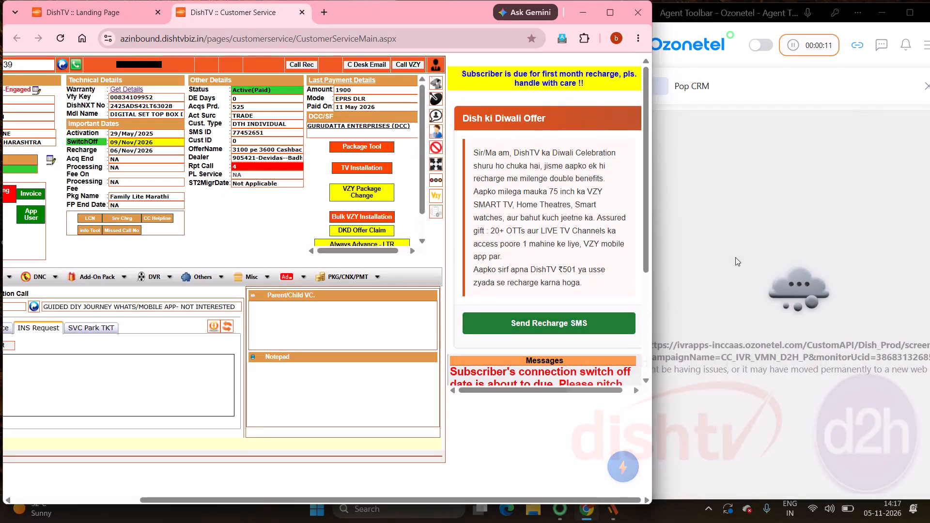
Close the Pop CRM page and load the new incoming caller's subscriber account, dismissing the repeat-call notice.
click(927, 87)
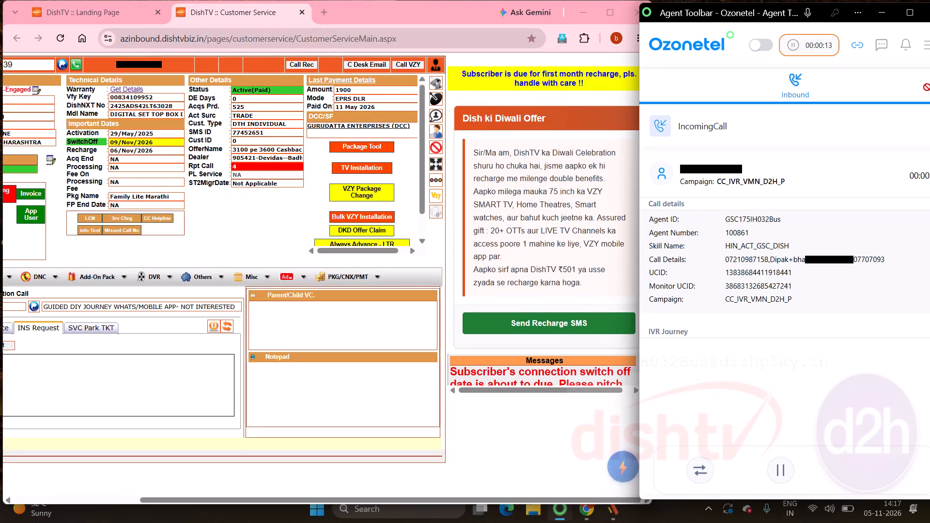
scroll(517, 114, right, 4)
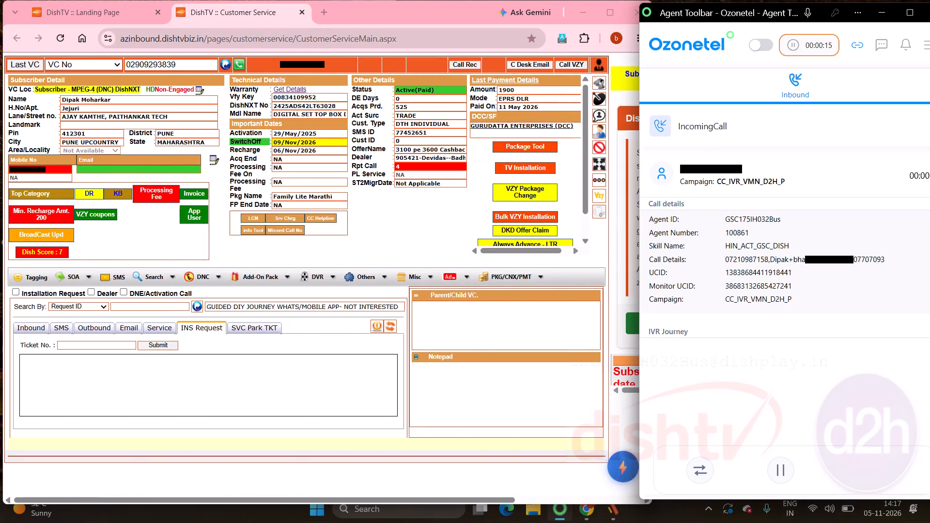
click(237, 65)
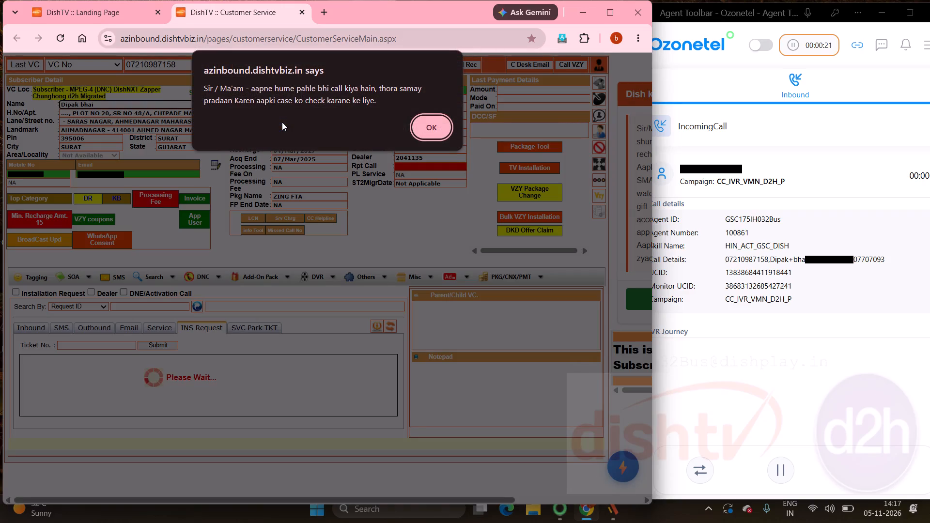
click(430, 136)
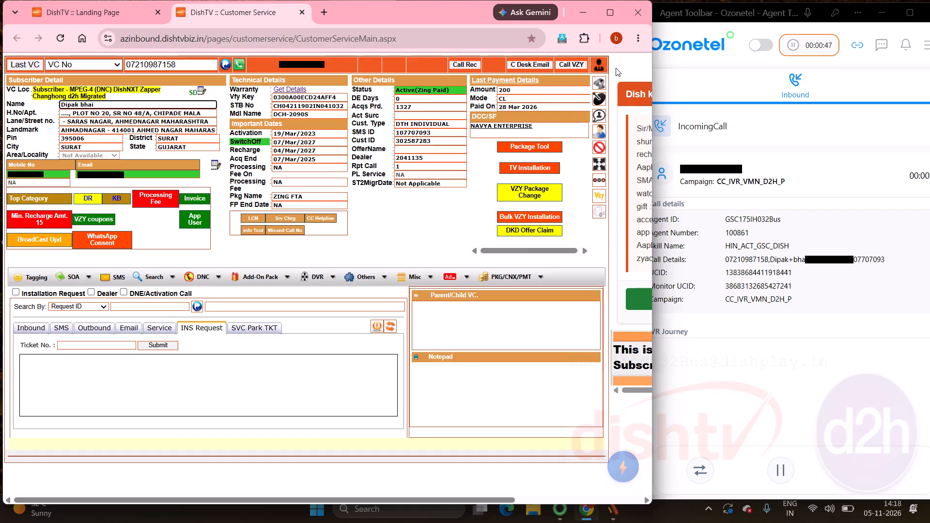
Open the Technical Calls guide for the subscriber and look through the technical troubleshooting list down to its last entries.
click(599, 84)
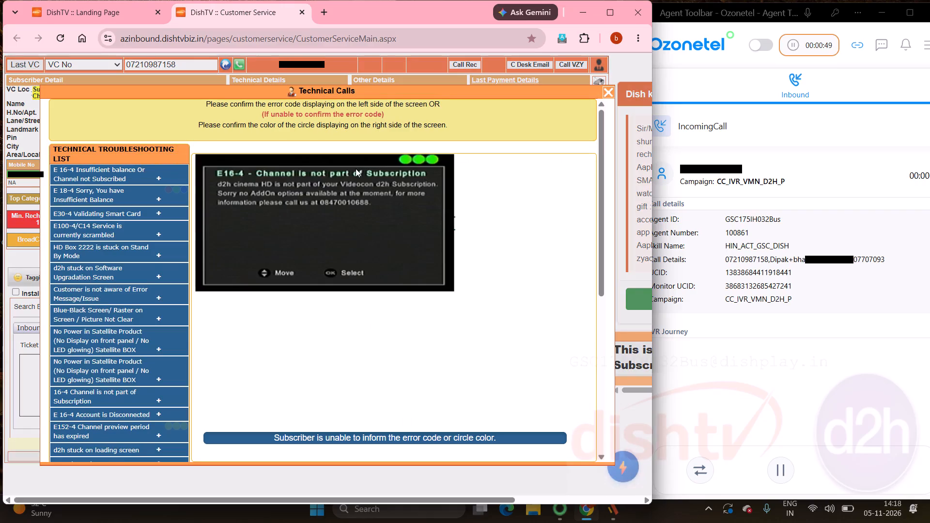
scroll(109, 458, down, 5)
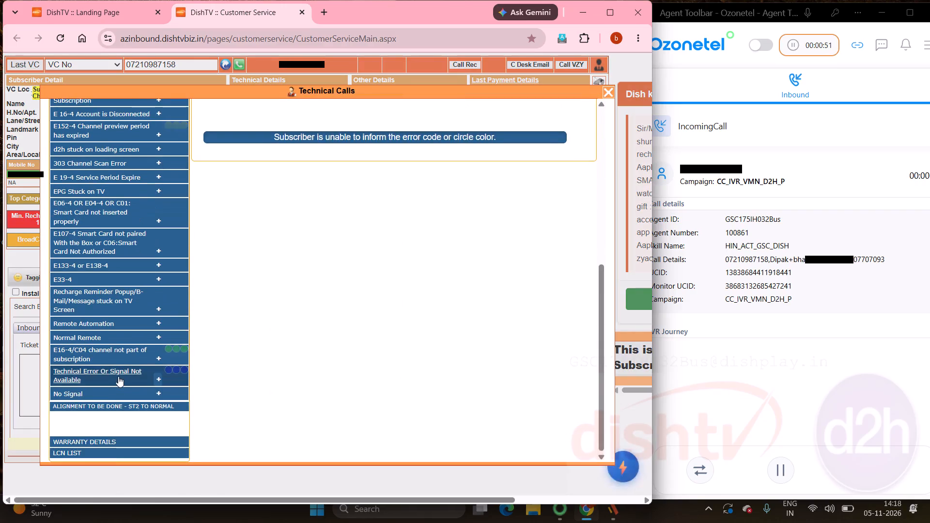
Open the Technical Error Or Signal Not Available guide, confirming the subscriber's VC number, and review its Signal Not Found form.
click(118, 375)
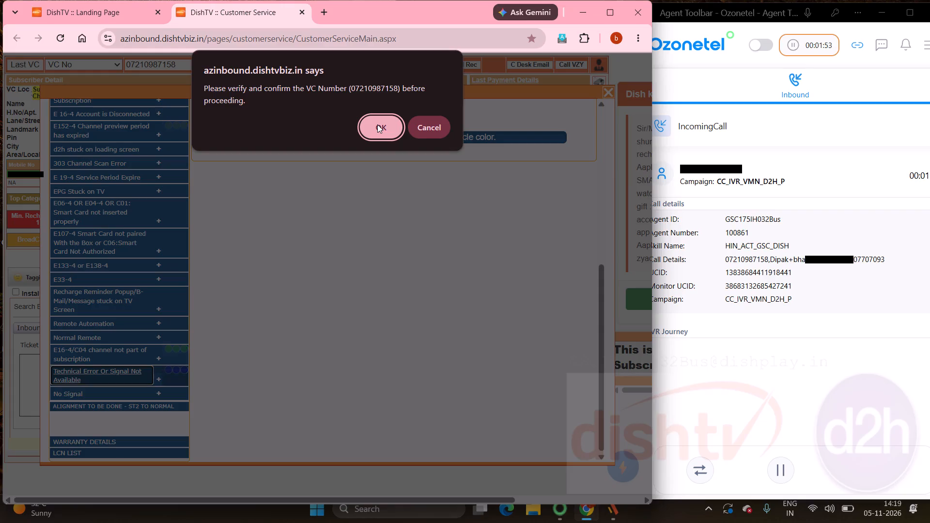
click(377, 124)
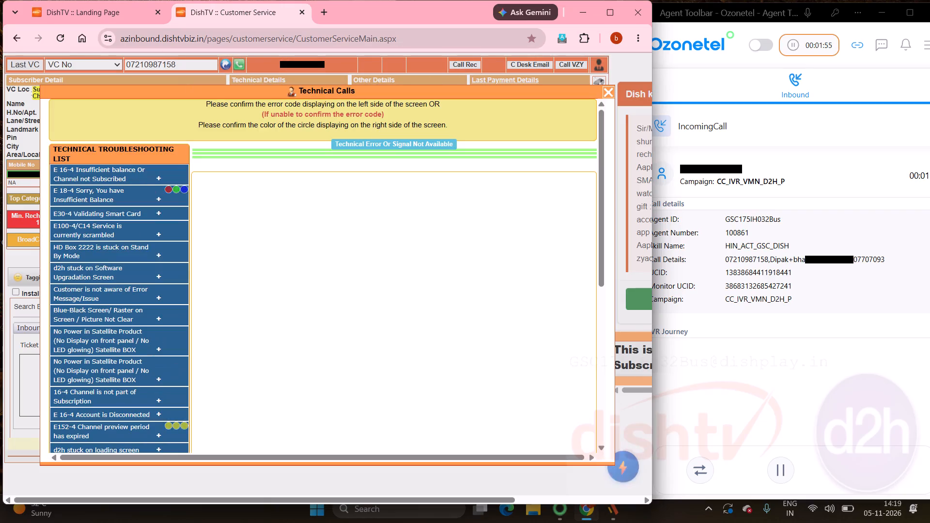
scroll(301, 305, down, 4)
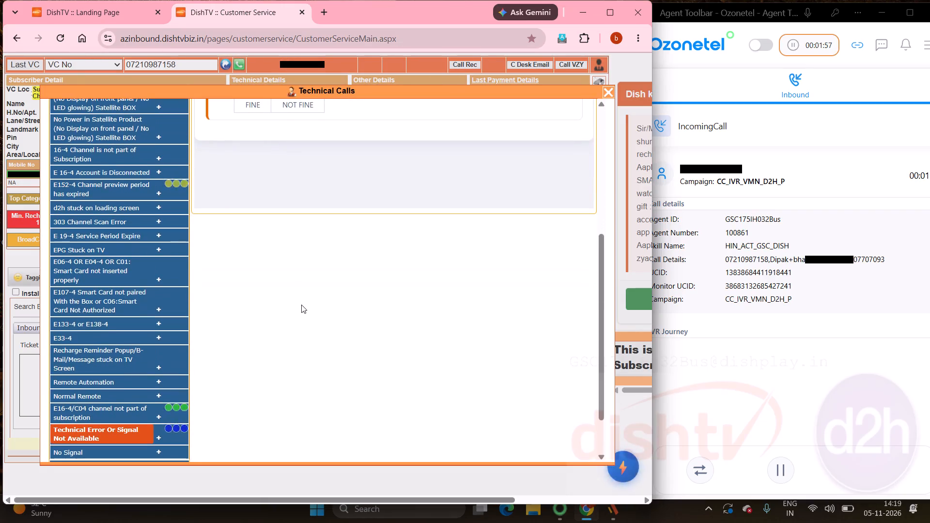
scroll(301, 305, up, 3)
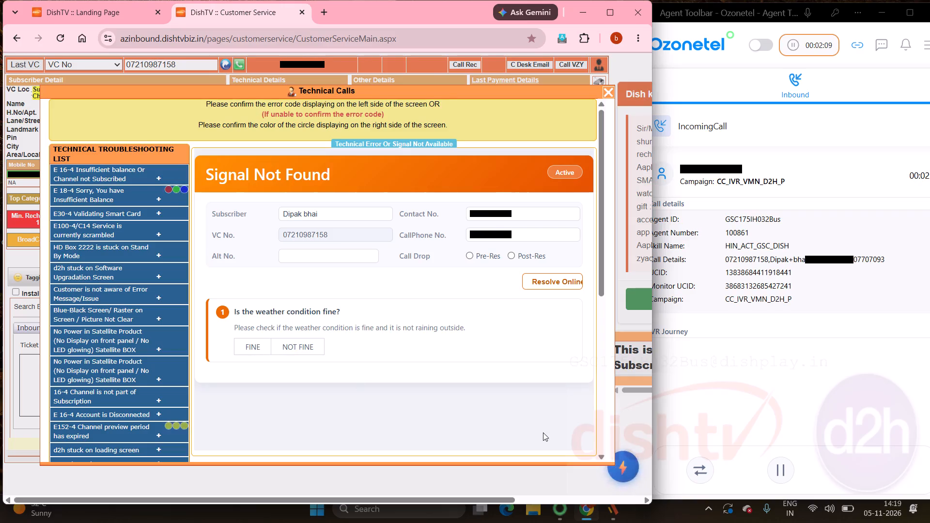
Turn off the computer's Wi-Fi connection.
click(830, 510)
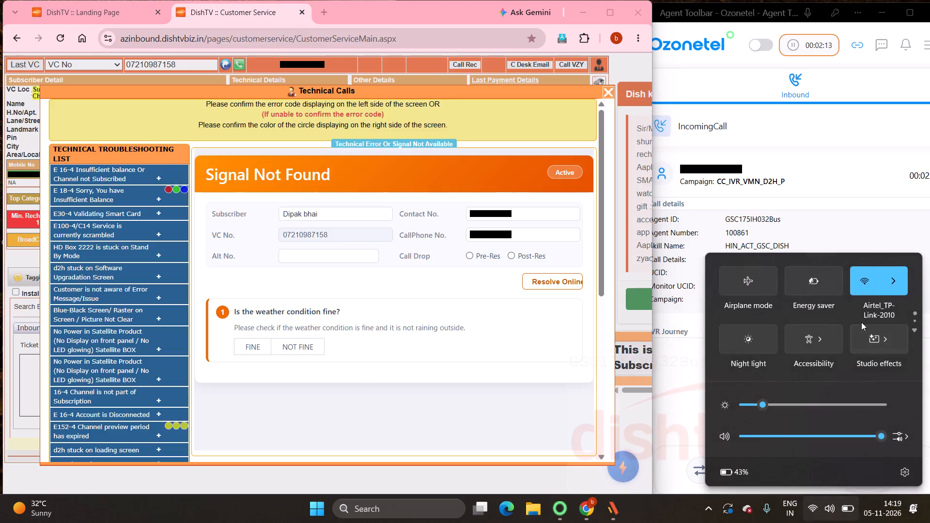
click(868, 276)
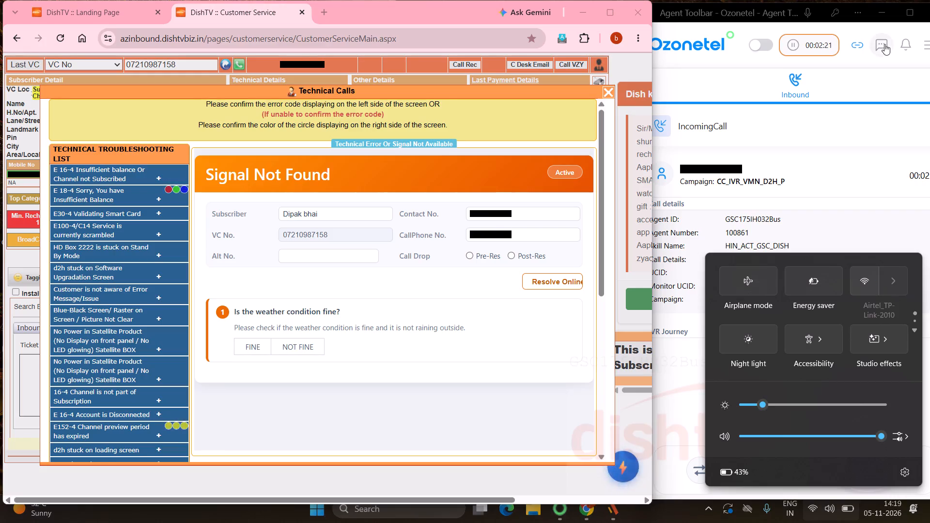
Close the Ozonetel Agent Toolbar app during the incoming call, agreeing to leave without saving changes.
click(929, 8)
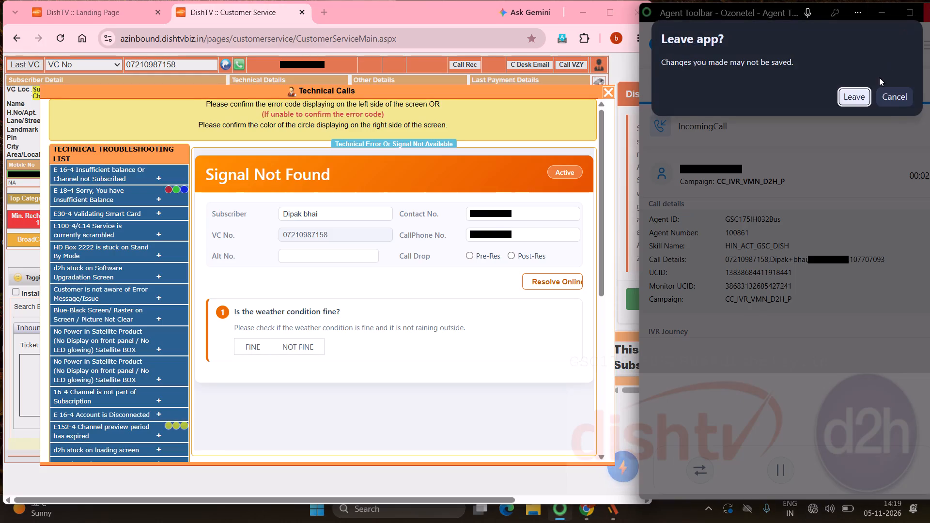
click(858, 98)
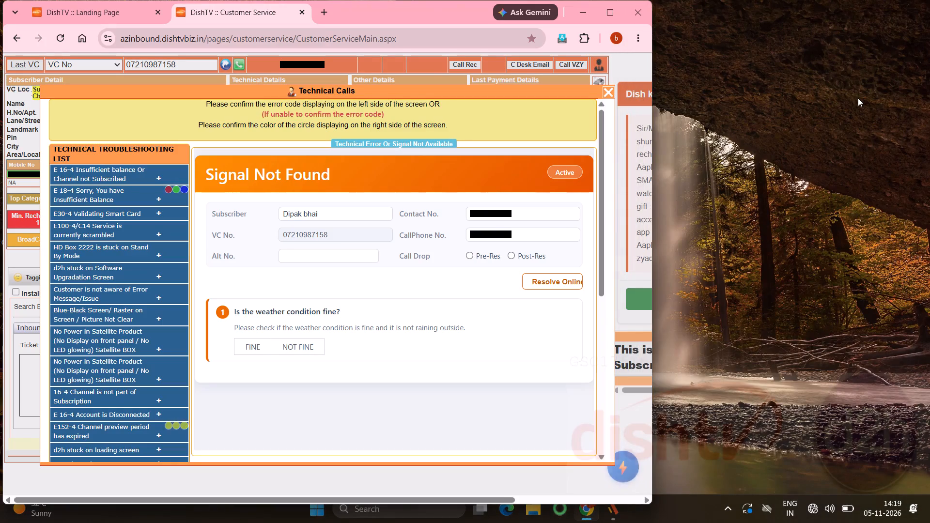
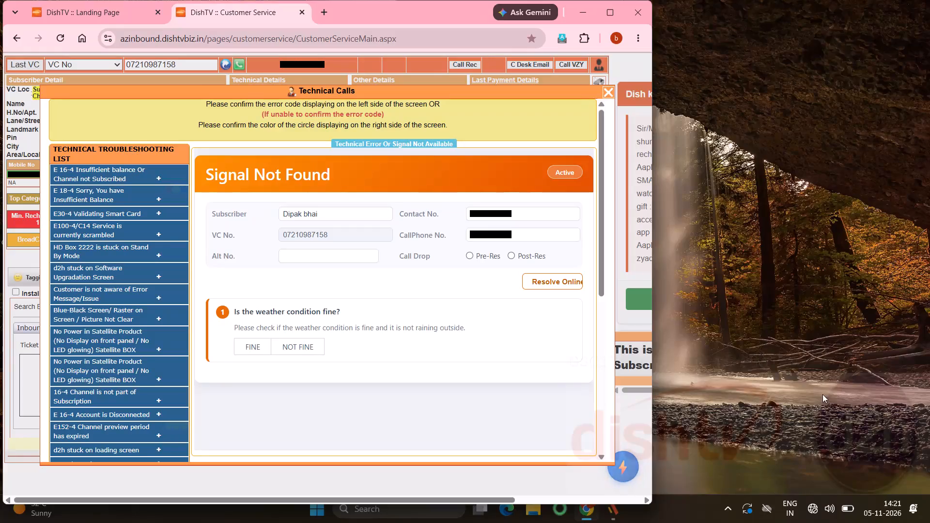
Turn the computer's Wi-Fi back on from the system's network settings.
click(812, 504)
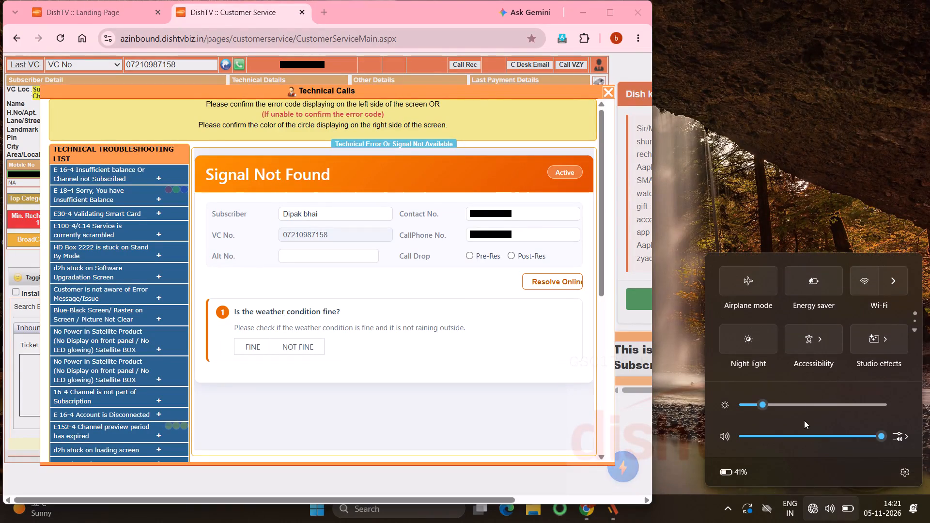
click(892, 287)
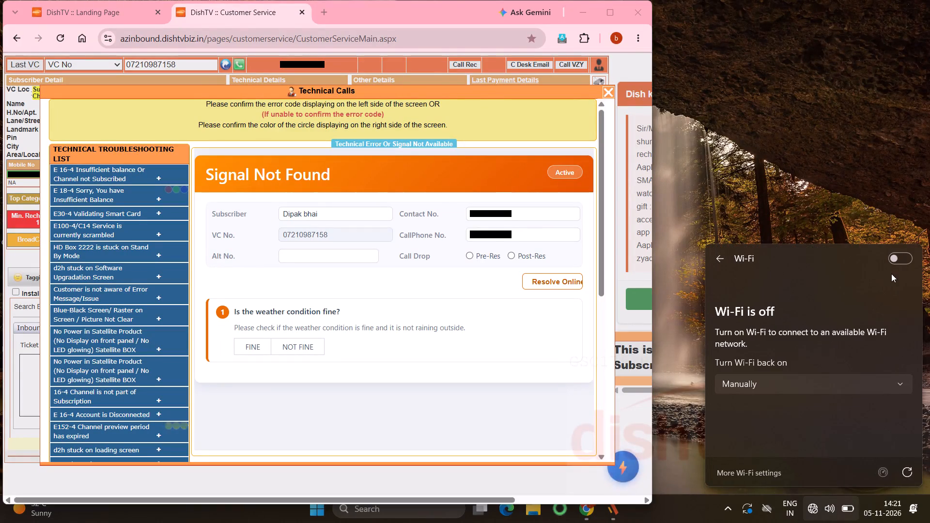
click(902, 262)
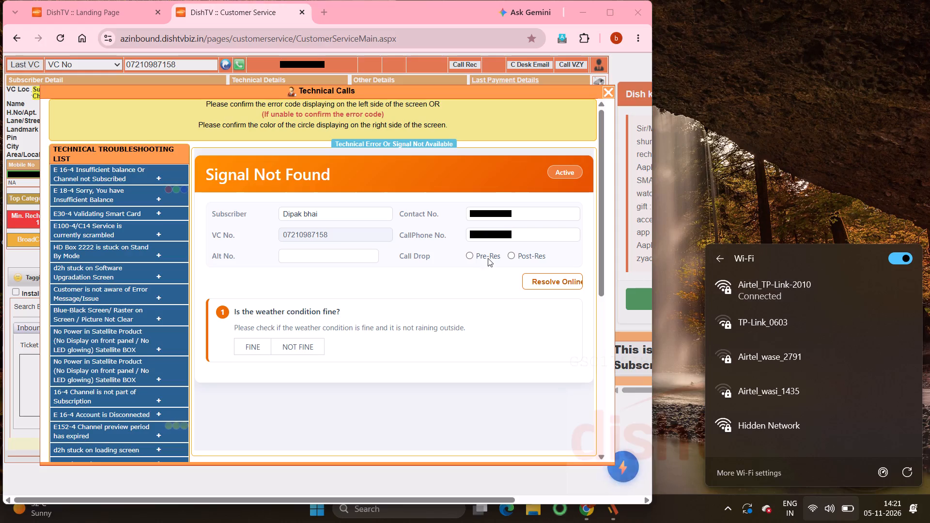
Record the call drop as Pre-Res in the Signal Not Found guide, finish with its request window and close the blank pop-up.
click(469, 255)
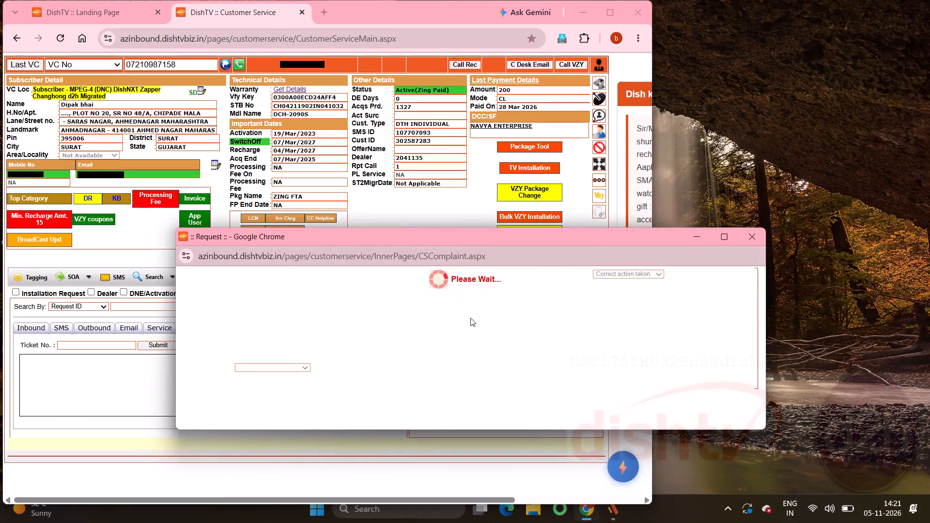
click(580, 336)
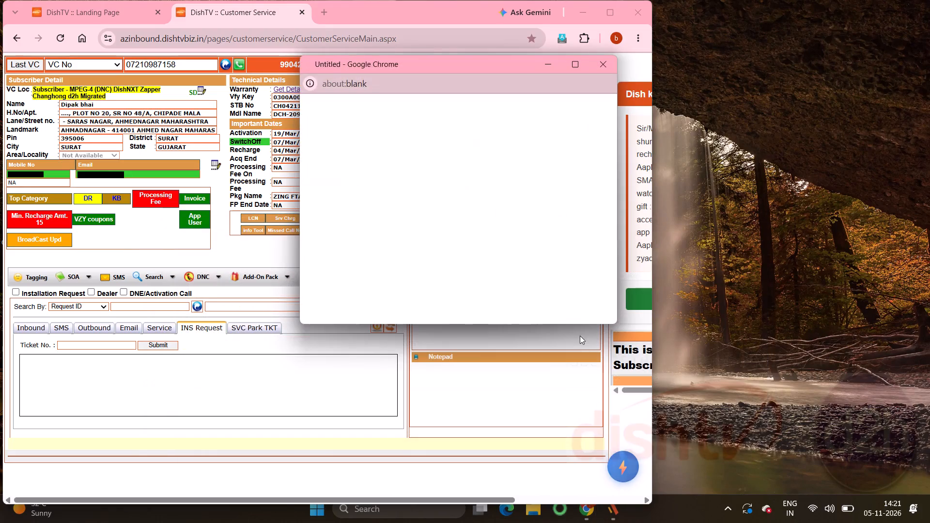
click(603, 68)
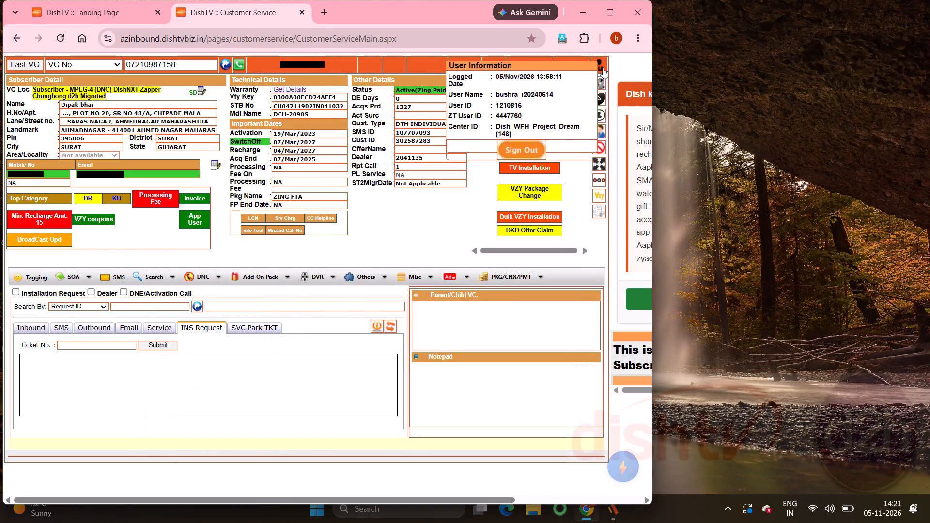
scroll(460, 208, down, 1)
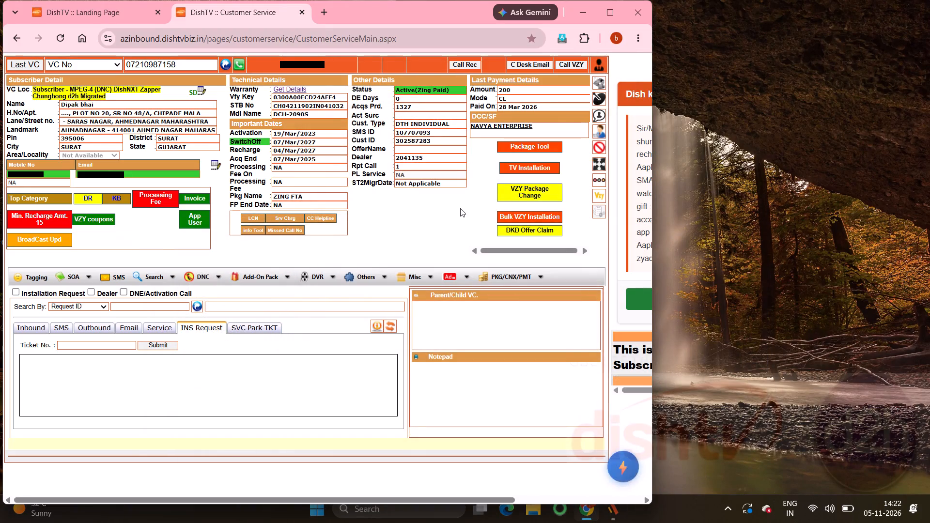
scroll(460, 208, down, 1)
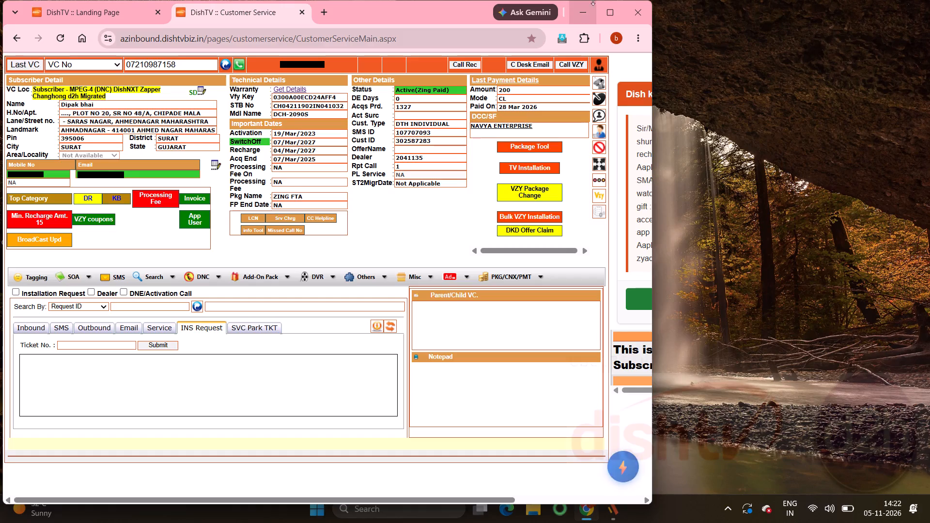
Close the DishTV customer service browser window and log out of Accops Workspace, confirming the logout.
click(640, 7)
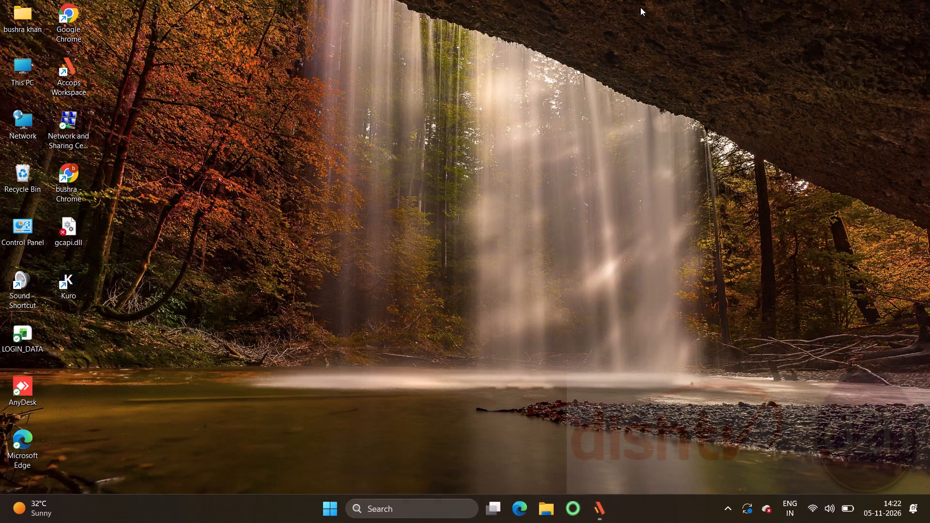
click(601, 512)
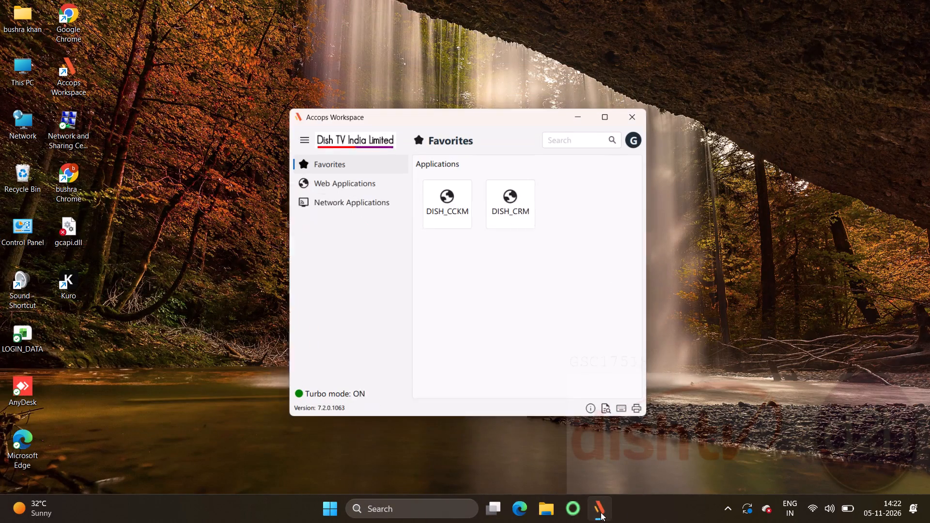
click(638, 127)
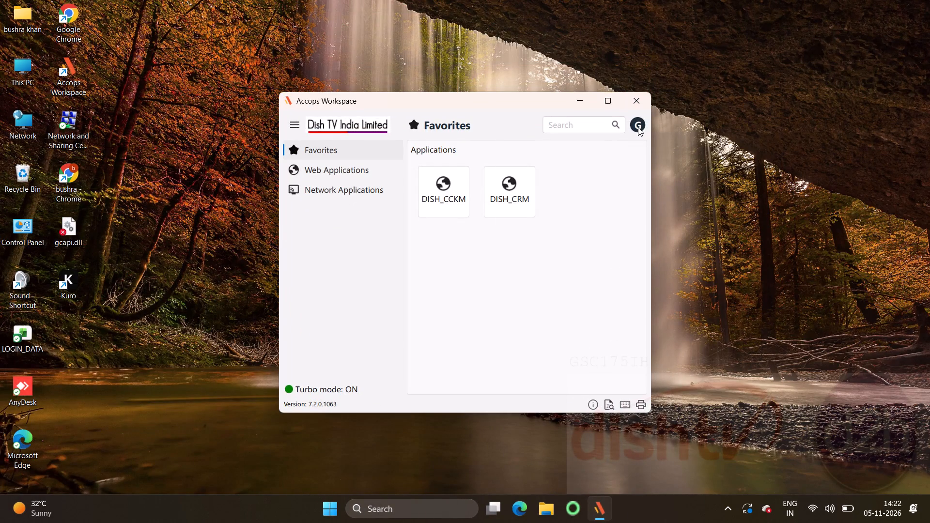
click(542, 264)
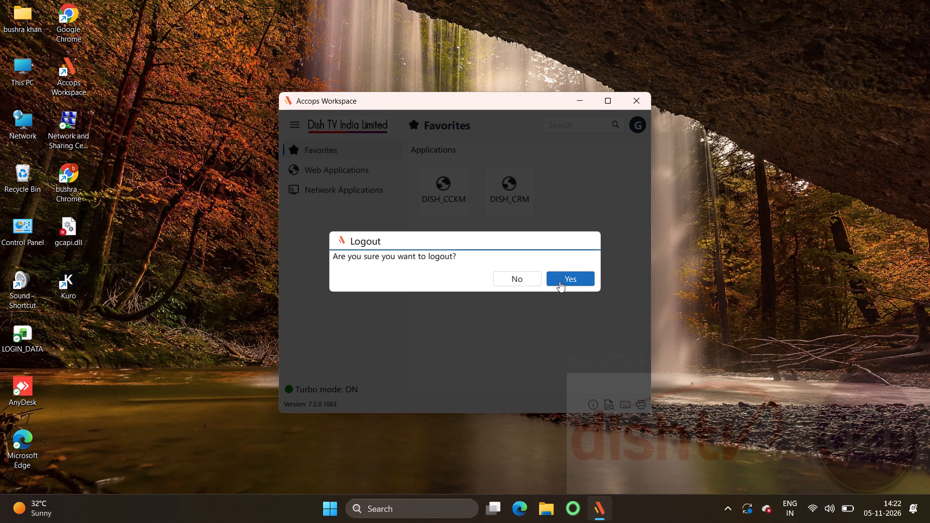
click(574, 278)
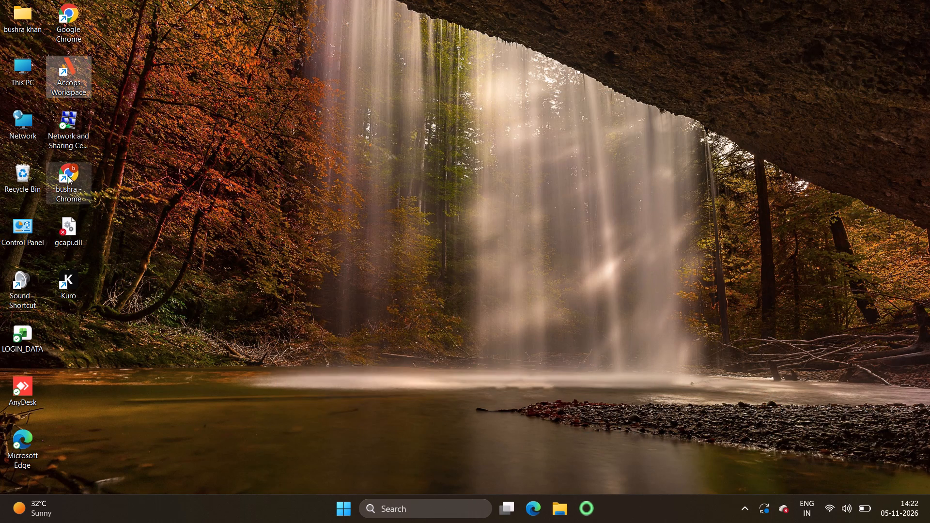
Open a new Chrome window from the desktop's personal profile shortcut and maximize it.
double_click(69, 172)
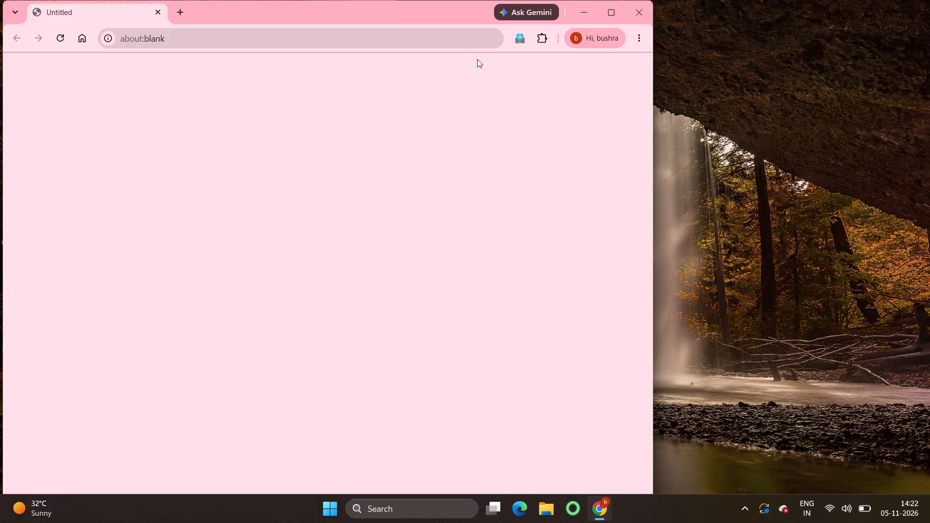
click(614, 10)
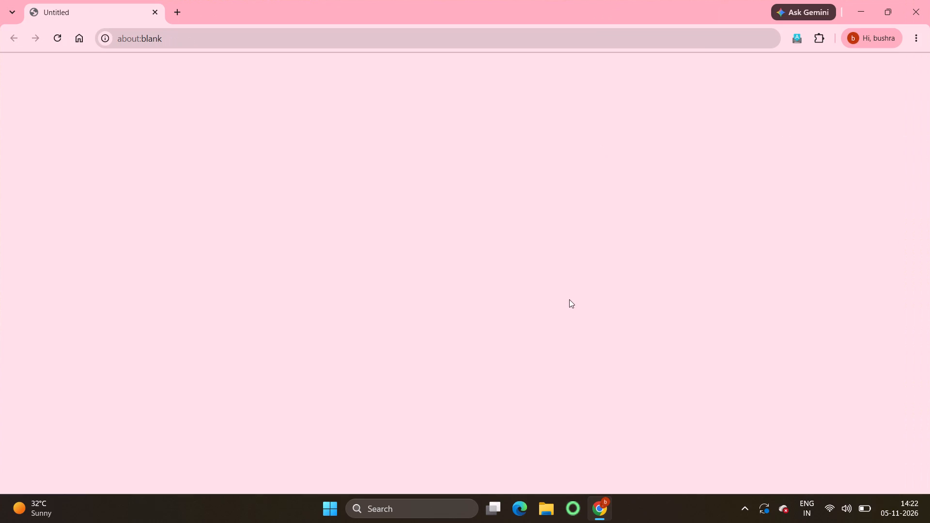
Launch the WhatsApp app from the recent Windows searches.
click(383, 507)
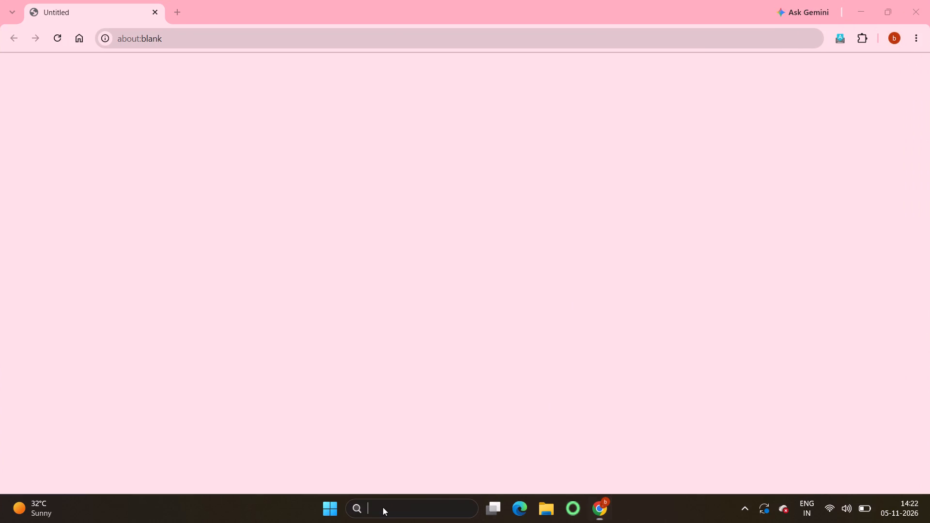
click(413, 102)
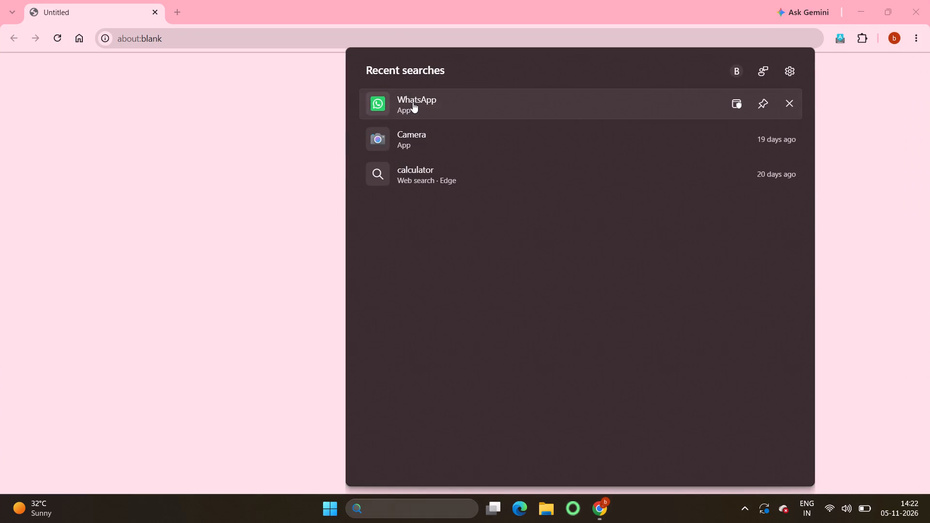